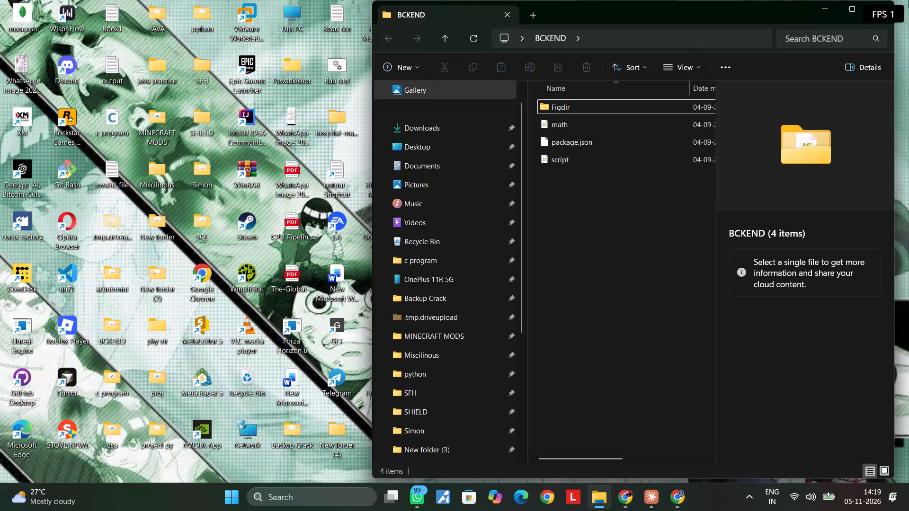
Minimize the BCKEND folder window so that the whole desktop is shown.
click(819, 16)
click(822, 9)
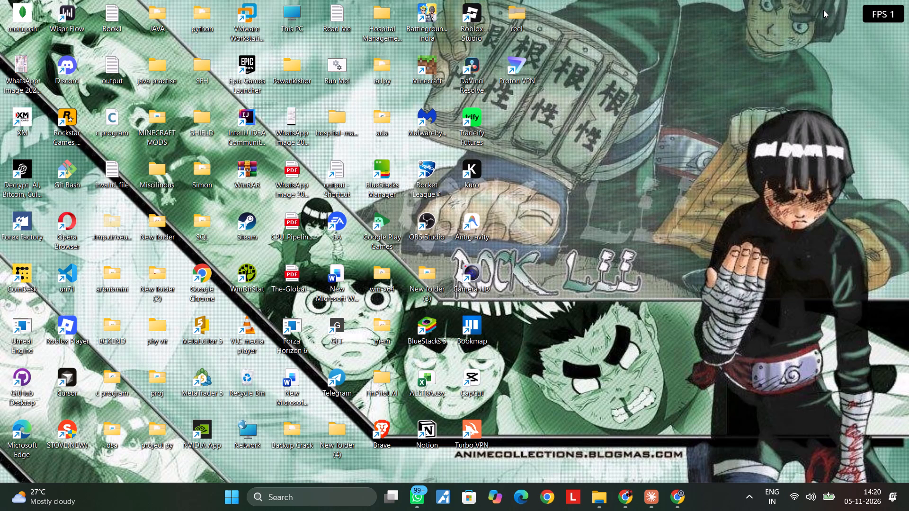
click(908, 214)
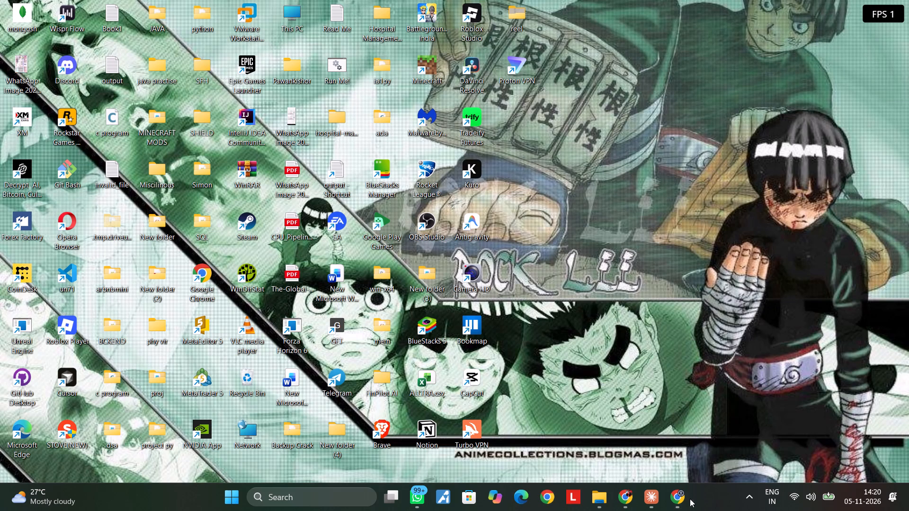
Bring the FX Replay session window with the CME:NQ1! 15-second chart back to the front.
click(685, 500)
drag(537, 227, 216, 216)
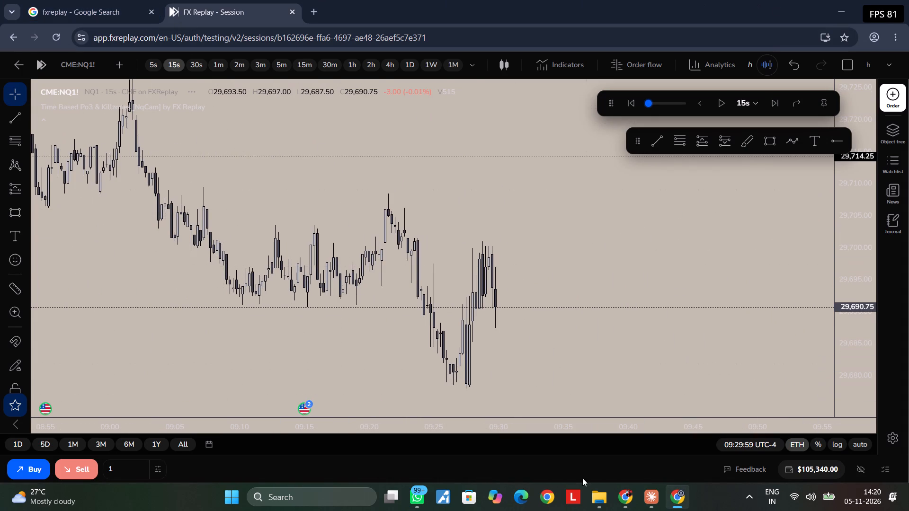
click(621, 503)
click(621, 503)
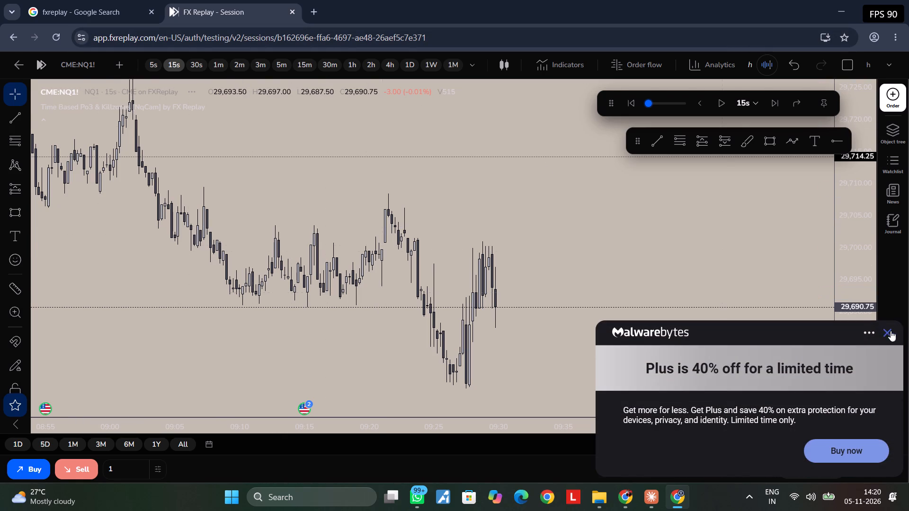
Dismiss the Malwarebytes Plus discount notification covering the chart.
click(876, 331)
click(886, 331)
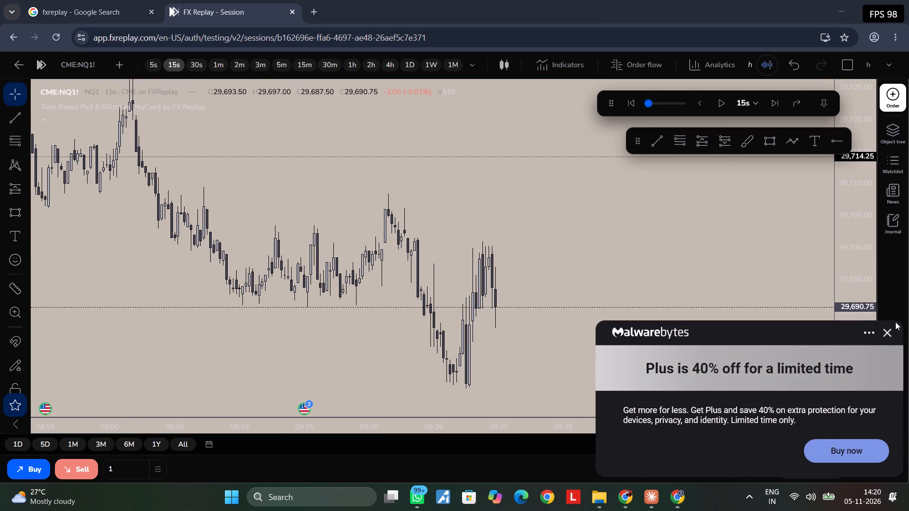
click(890, 330)
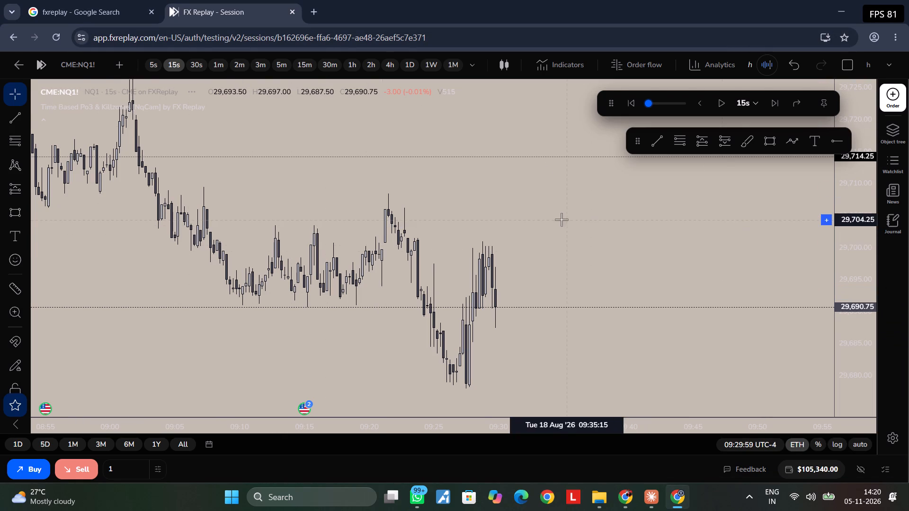
Switch the CME:NQ1! chart to the 1D timeframe and compress its price scale until the daily swings from May to August fit.
click(409, 68)
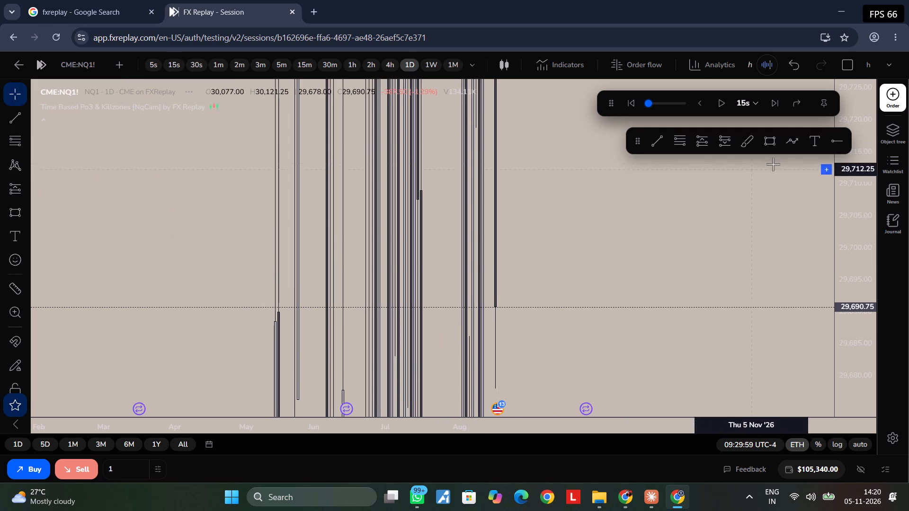
drag(856, 154, 830, 364)
drag(840, 170, 873, 362)
drag(864, 210, 886, 297)
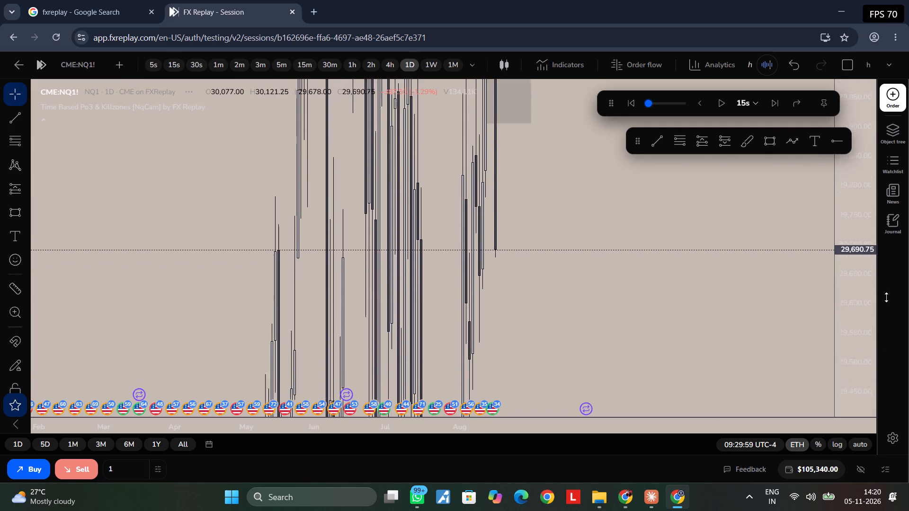
drag(886, 297, 888, 345)
drag(863, 213, 880, 338)
drag(869, 220, 883, 347)
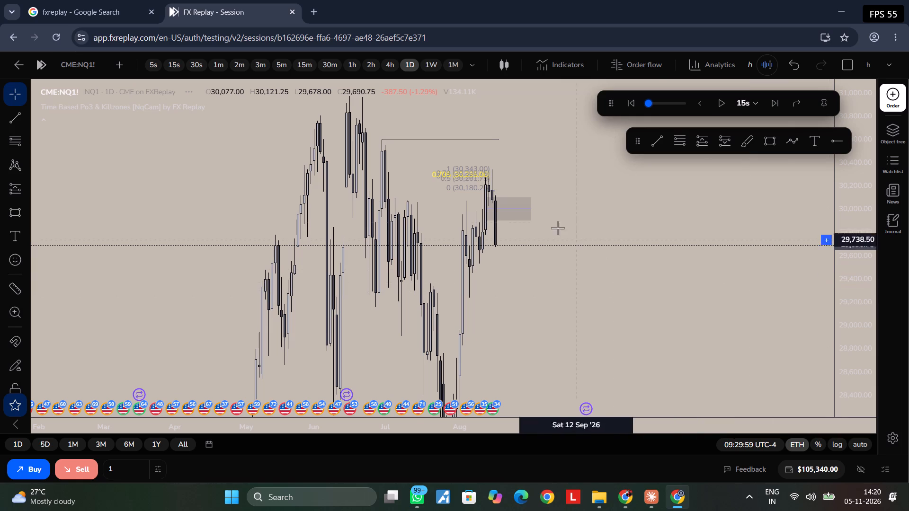
Select the horizontal line, Fibonacci levels and shaded rectangle on the daily chart together and delete them.
ctrl+drag(369, 124, 661, 312)
click(320, 112)
Activate the Trend Line tool for the CME:NQ1! daily chart.
drag(538, 217, 547, 234)
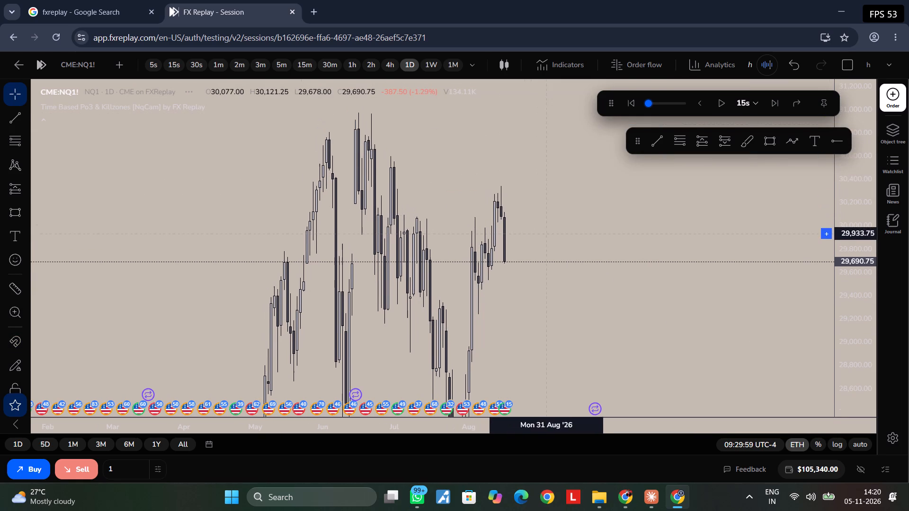
drag(547, 234, 547, 236)
drag(842, 275, 830, 247)
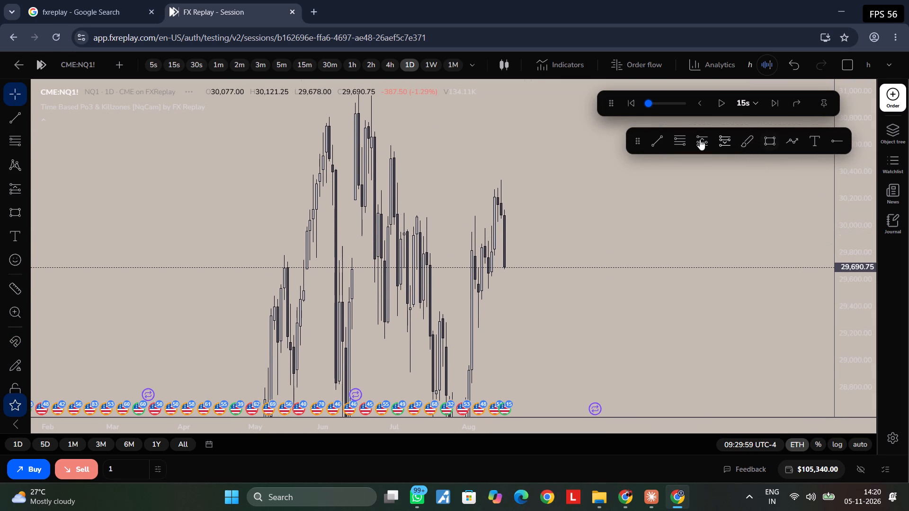
click(653, 134)
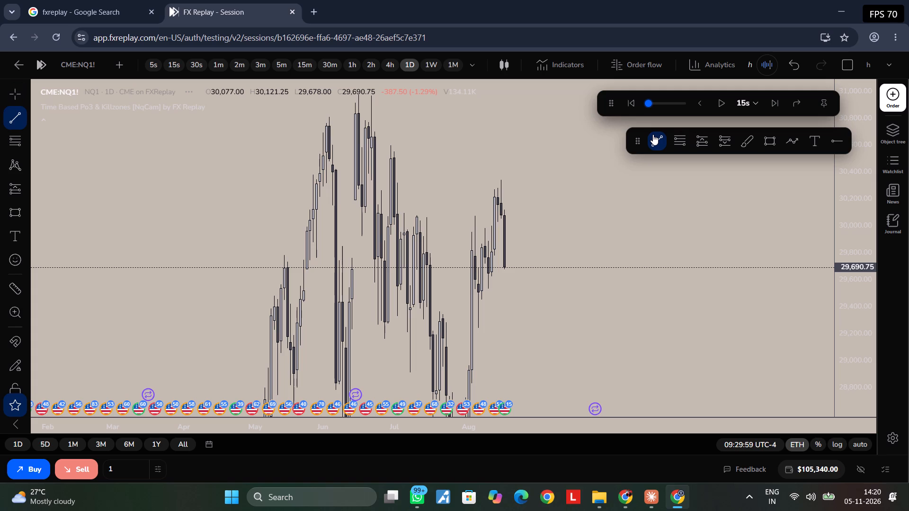
Switch to the other Chrome window and show its YouTube tab with the Attack On Titan guitar video.
click(632, 497)
click(162, 0)
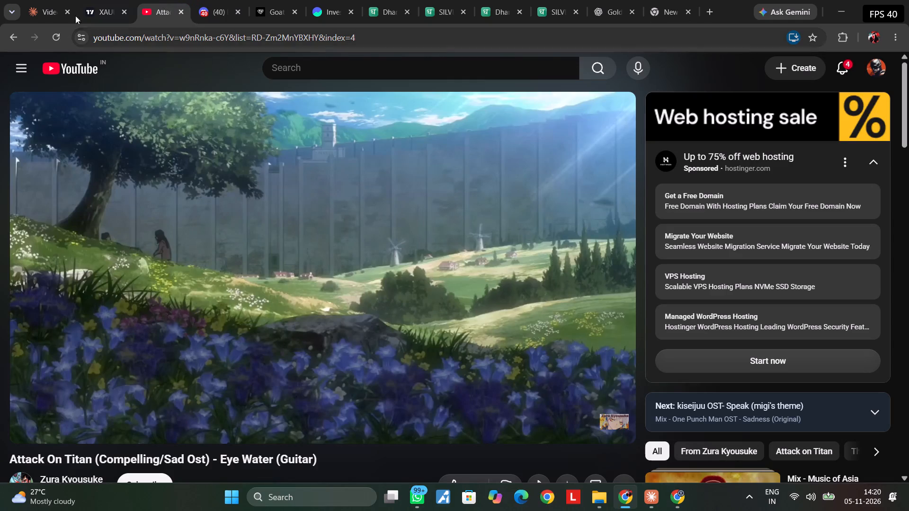
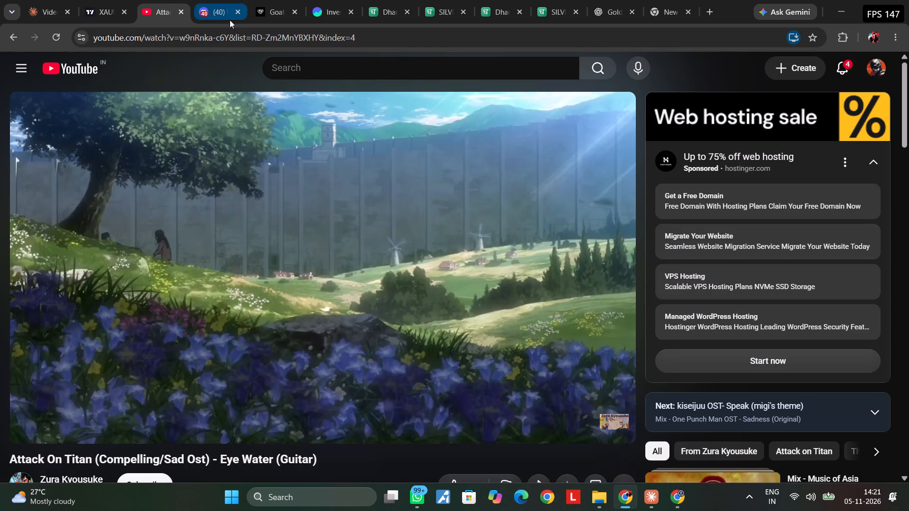
Search YouTube for "montagem flauta elfica" and play the DLS FIGHT upload of MONTAGEM FLAUTA ÉLFICA (Slowed).
click(346, 69)
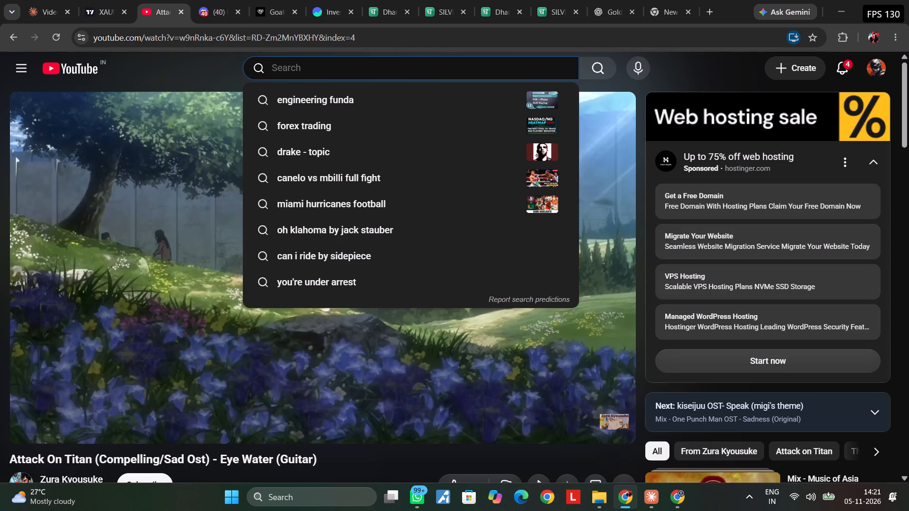
text(MONATGEM FL)
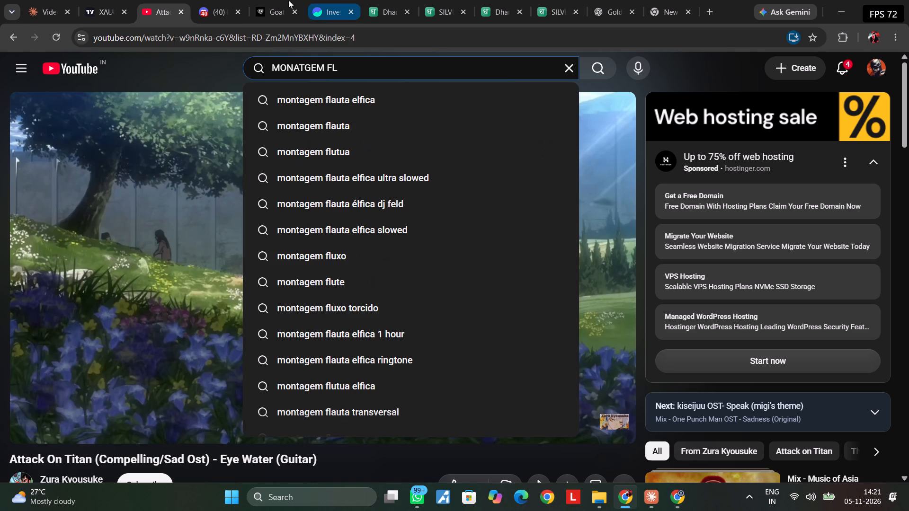
click(367, 111)
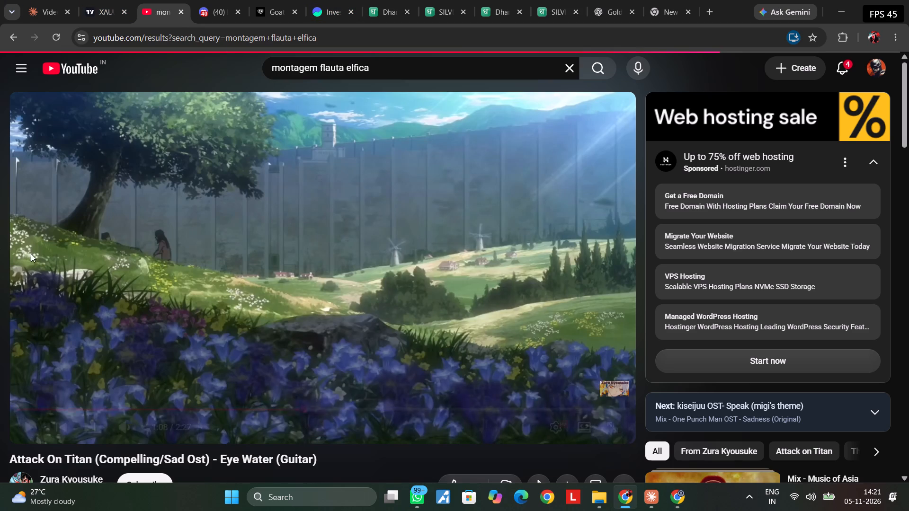
scroll(494, 370, down, 5)
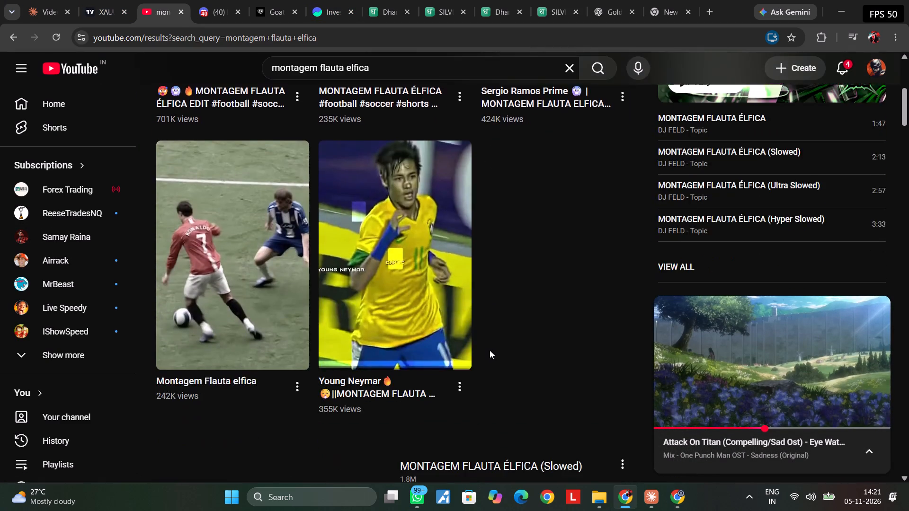
scroll(490, 350, down, 3)
scroll(375, 349, down, 3)
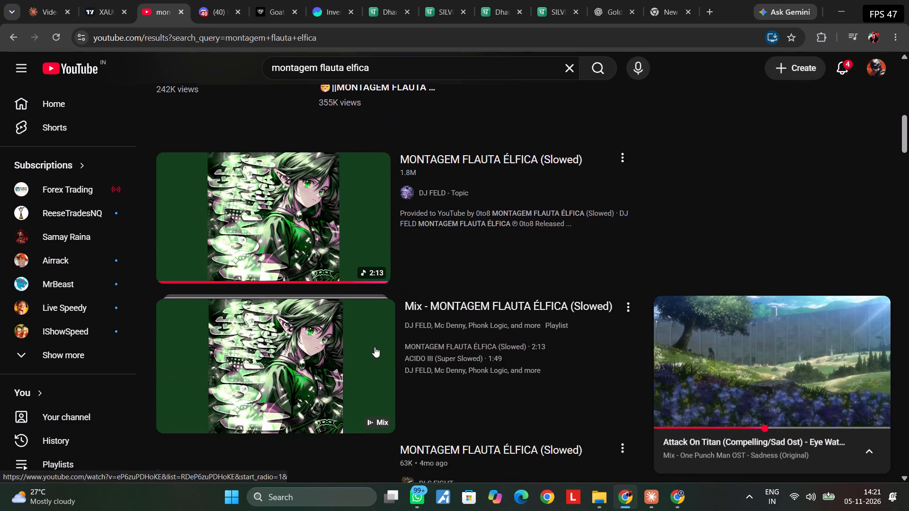
scroll(415, 205, down, 1)
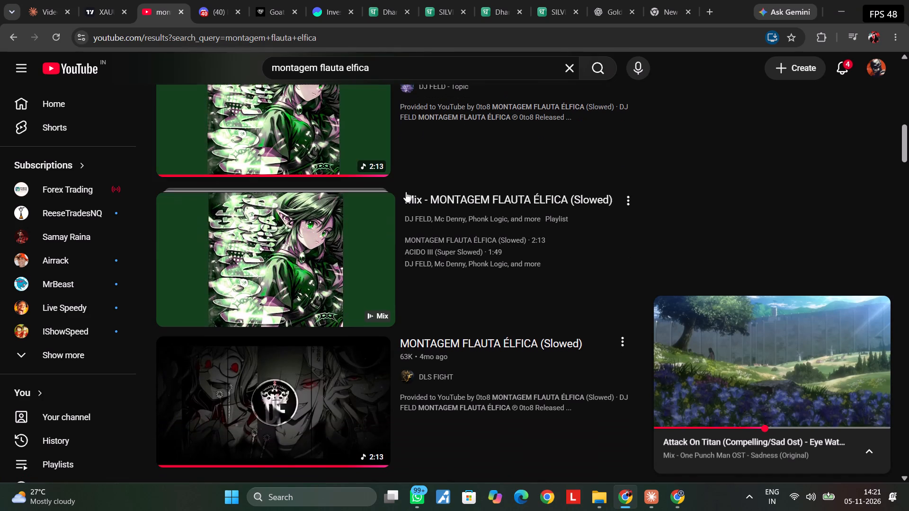
click(332, 359)
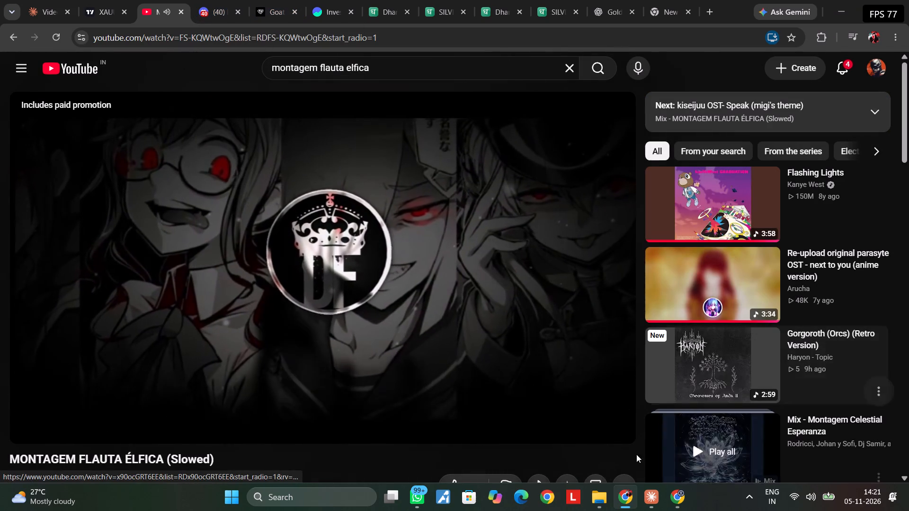
Switch back to the FX Replay window and rescale the CME:NQ1! daily chart's price axis to fit the June to August swings.
click(676, 499)
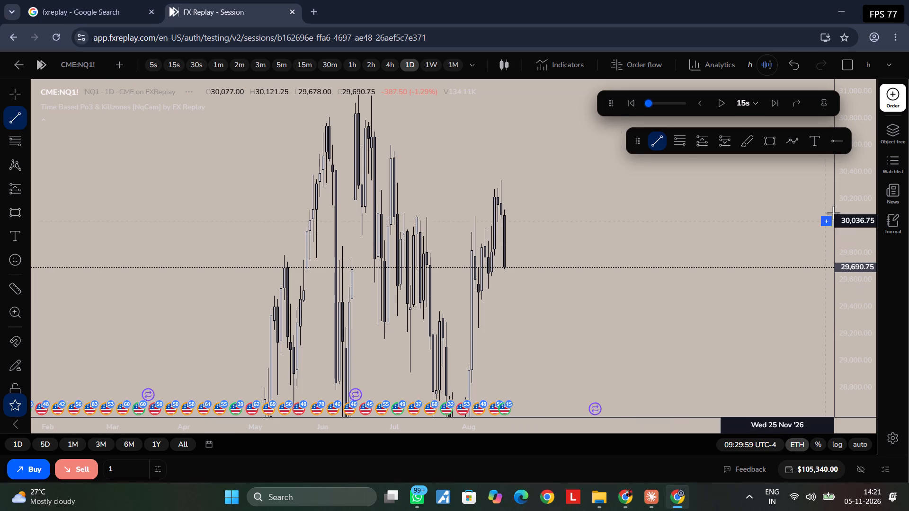
drag(842, 176, 817, 285)
drag(563, 258, 542, 195)
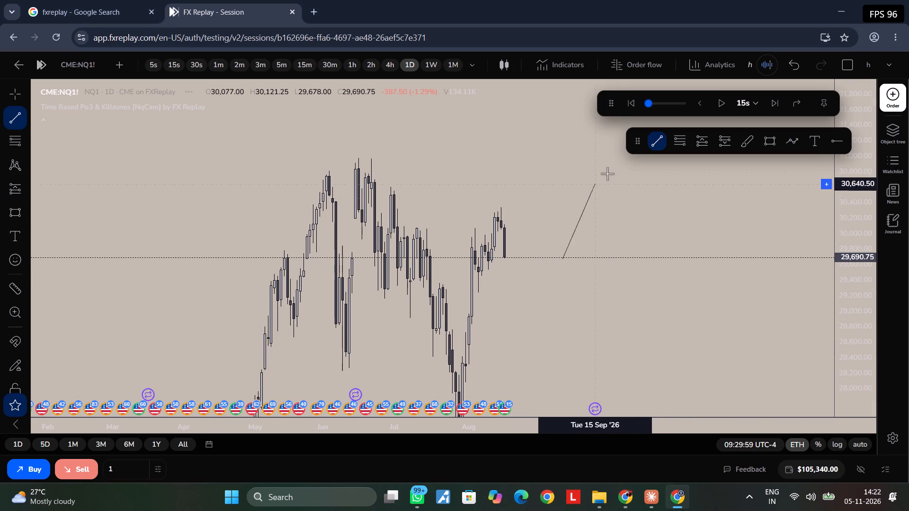
right_click(611, 169)
drag(858, 317, 834, 249)
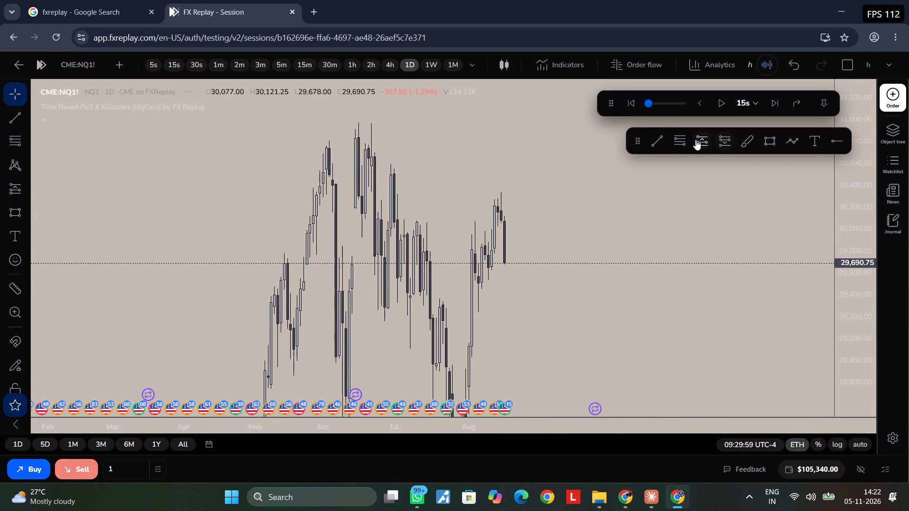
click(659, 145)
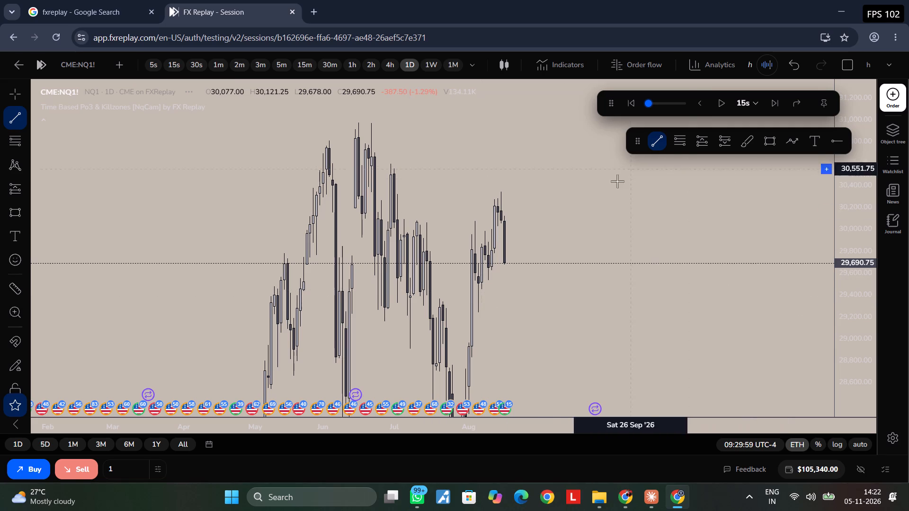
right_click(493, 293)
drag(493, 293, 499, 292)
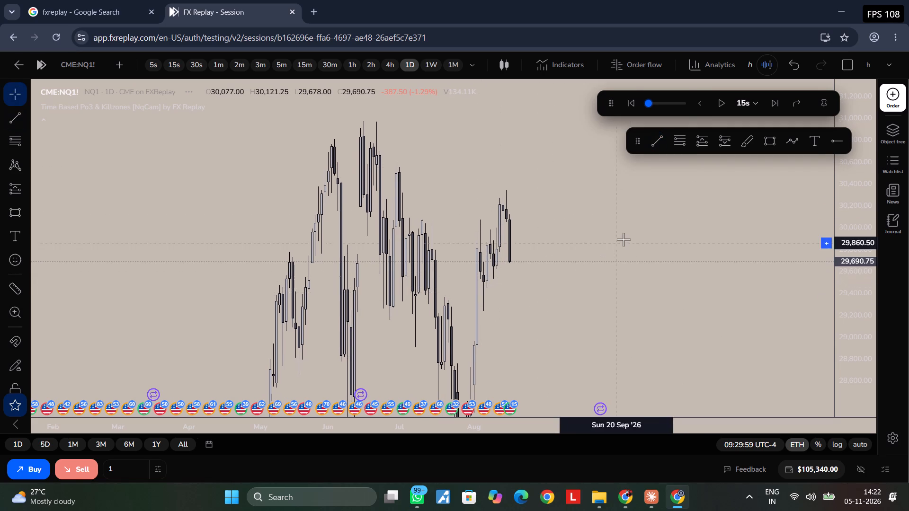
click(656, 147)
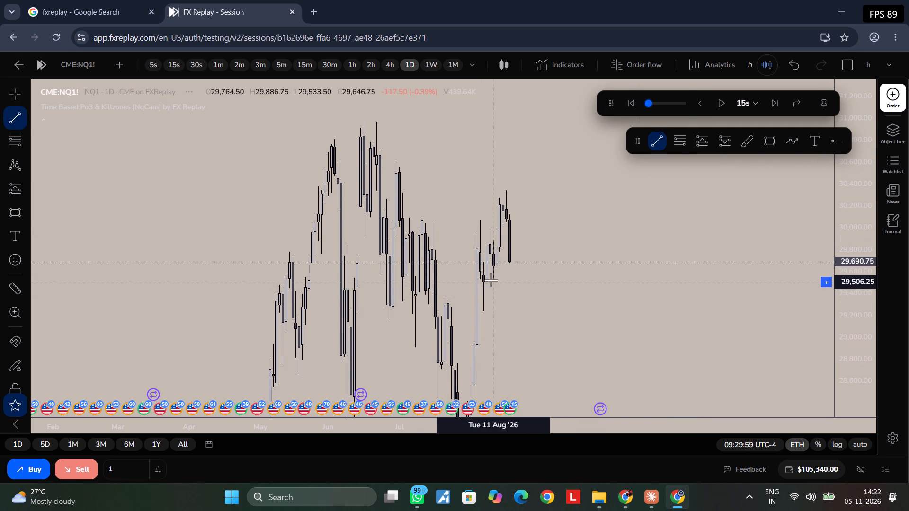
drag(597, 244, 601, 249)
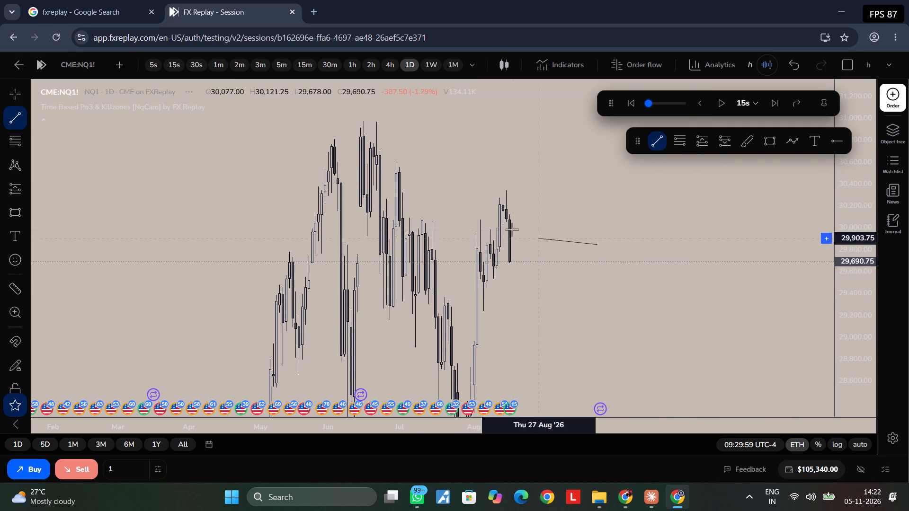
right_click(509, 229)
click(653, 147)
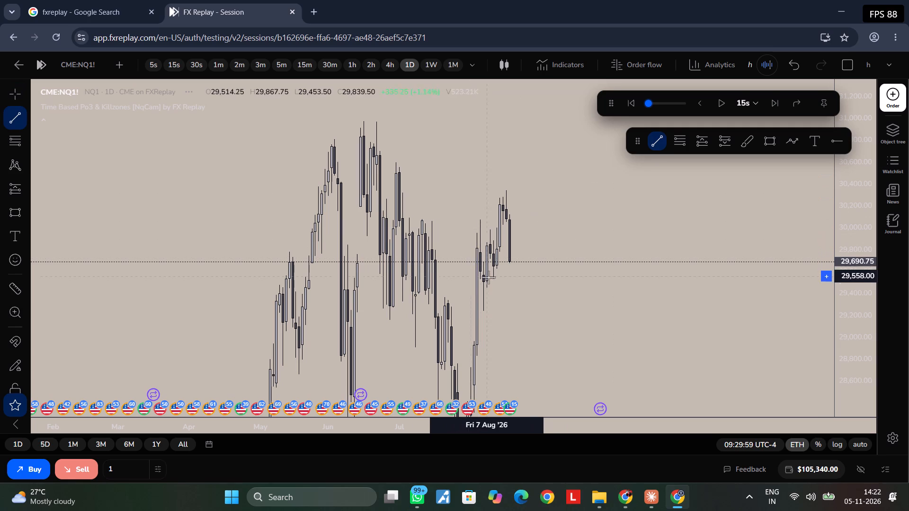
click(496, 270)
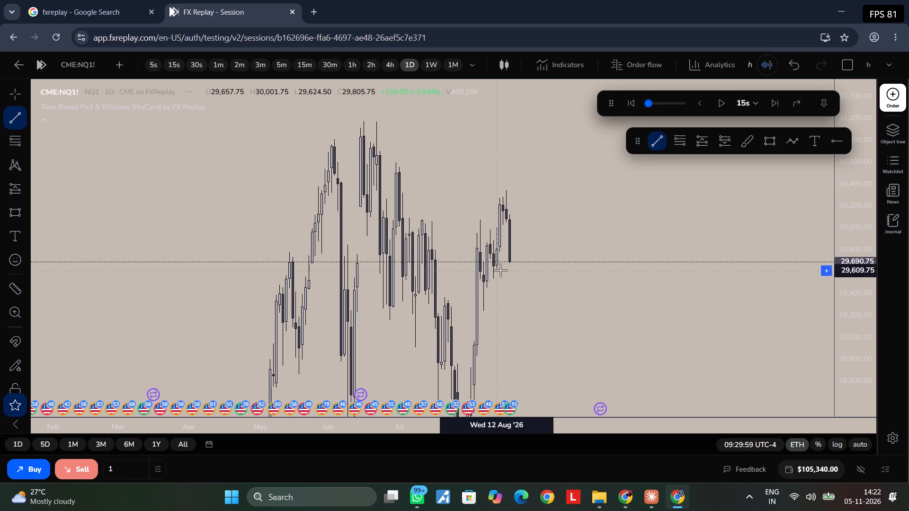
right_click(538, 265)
With magnet snapping turned on, draw a short horizontal trend line from the 12 August daily low at 29,624.50 to about 22 August.
click(663, 140)
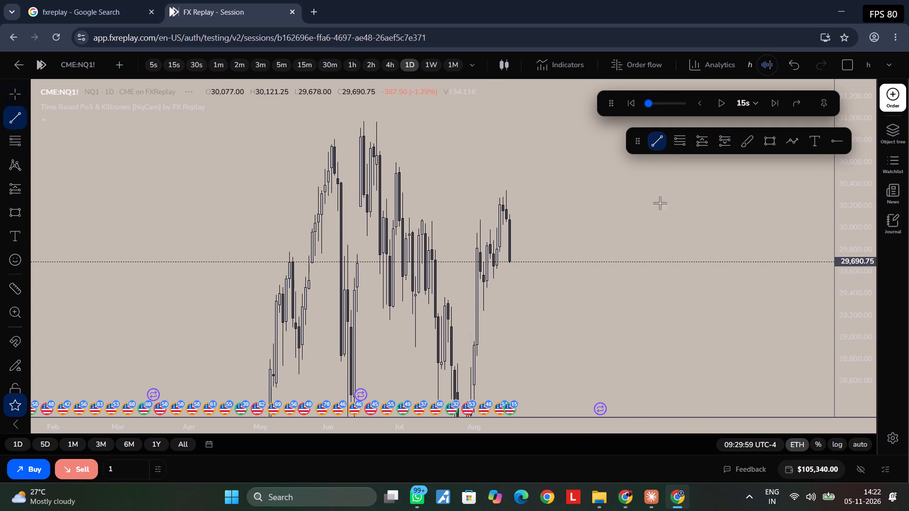
click(26, 335)
click(19, 335)
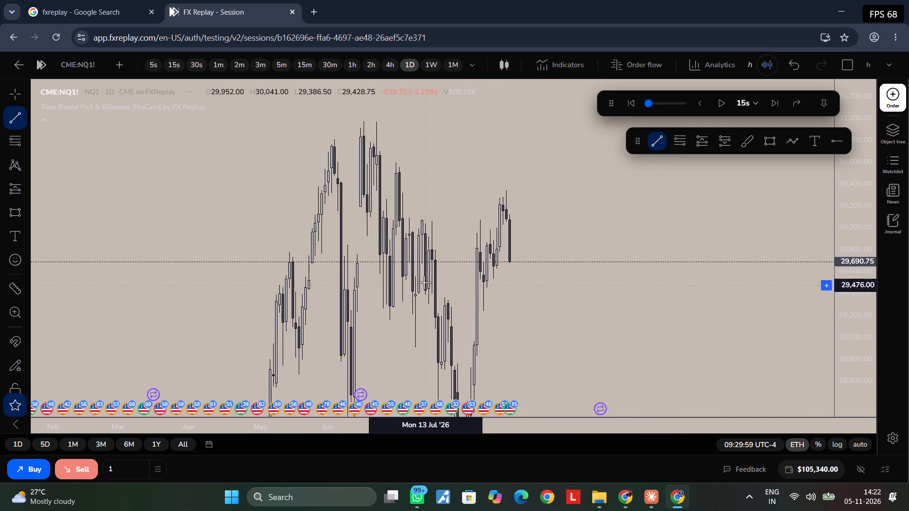
click(17, 343)
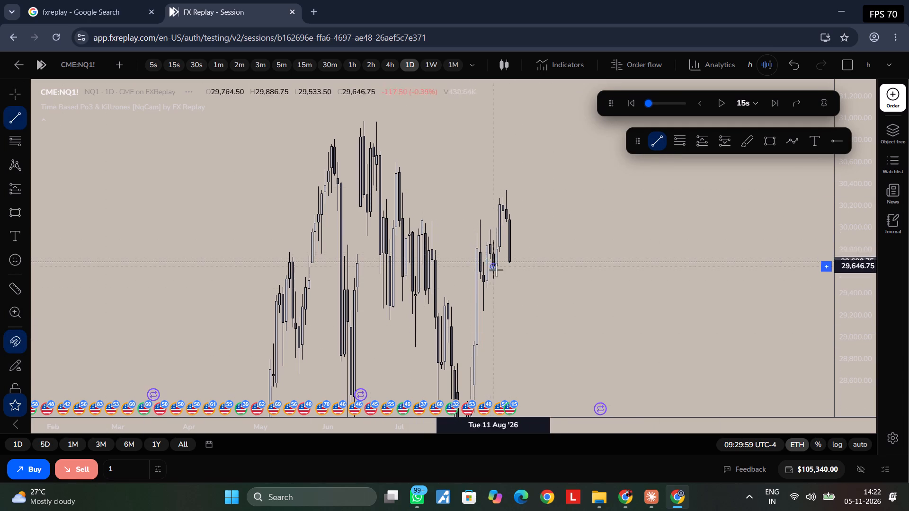
click(497, 273)
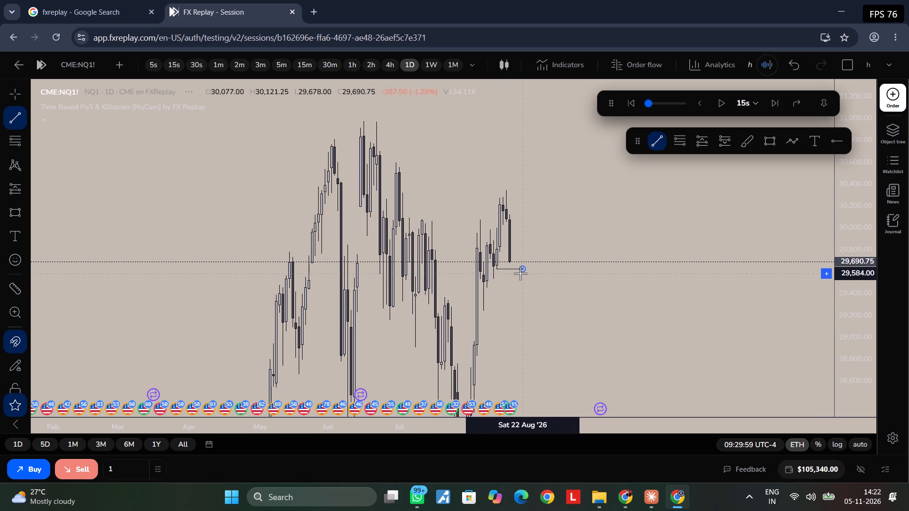
shift+click(520, 273)
click(531, 308)
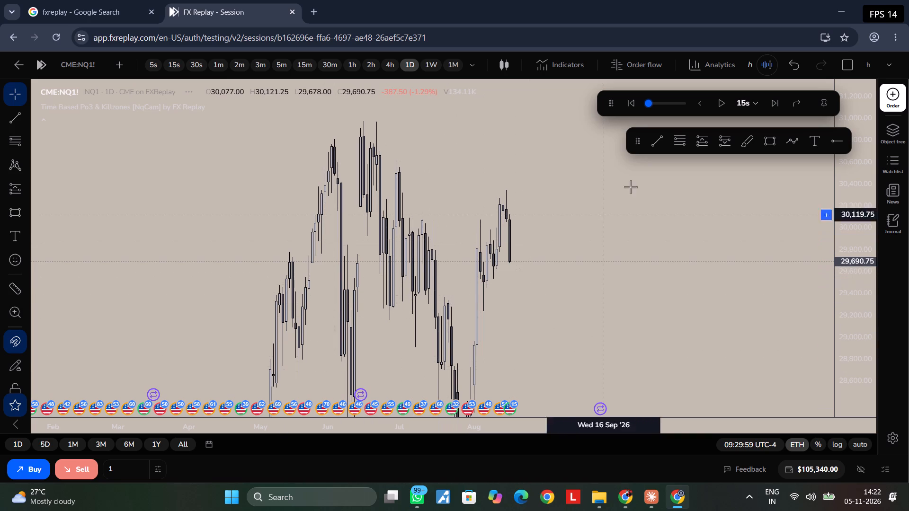
Draw a second horizontal trend line from the 11 August daily low at 29,533.50 to about 22 August.
click(658, 145)
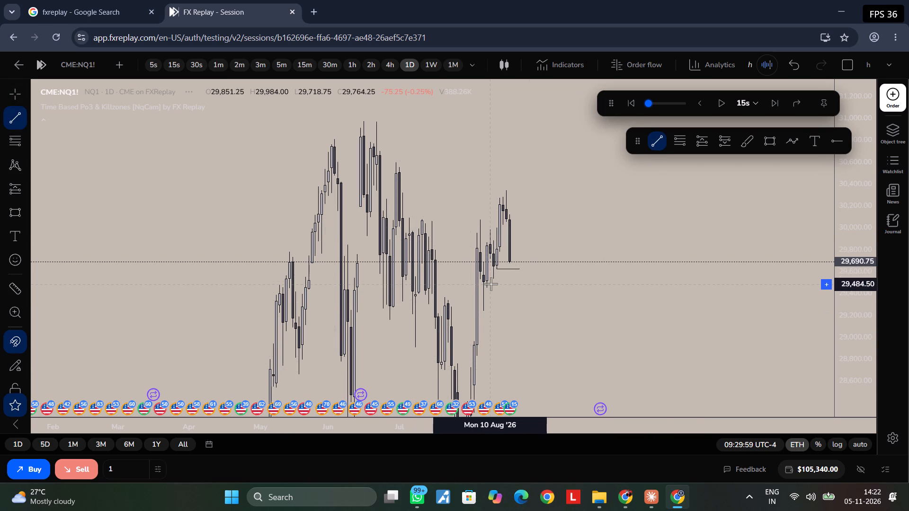
click(492, 282)
shift+click(522, 283)
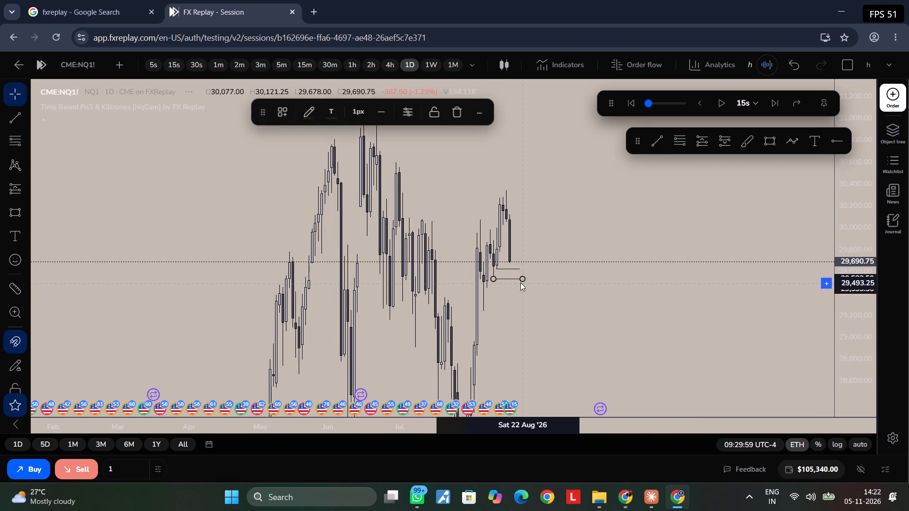
Switch the chart to the 4h timeframe and shorten the lower trend line so its end aligns with the upper line's end.
click(396, 65)
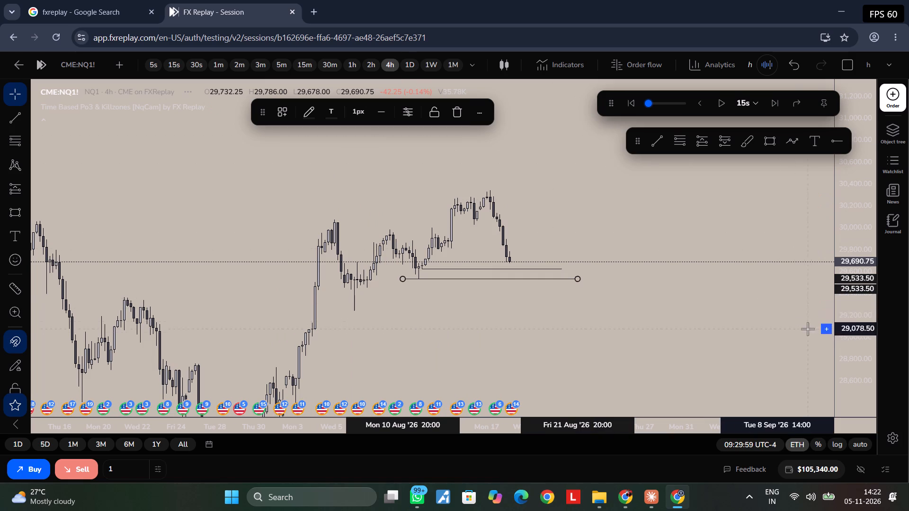
drag(850, 324, 790, 106)
drag(628, 261, 656, 185)
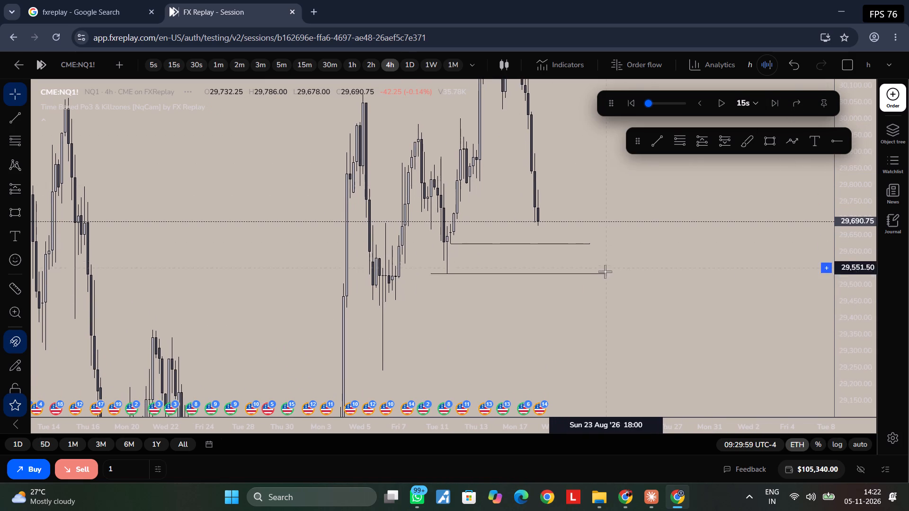
drag(606, 276, 605, 276)
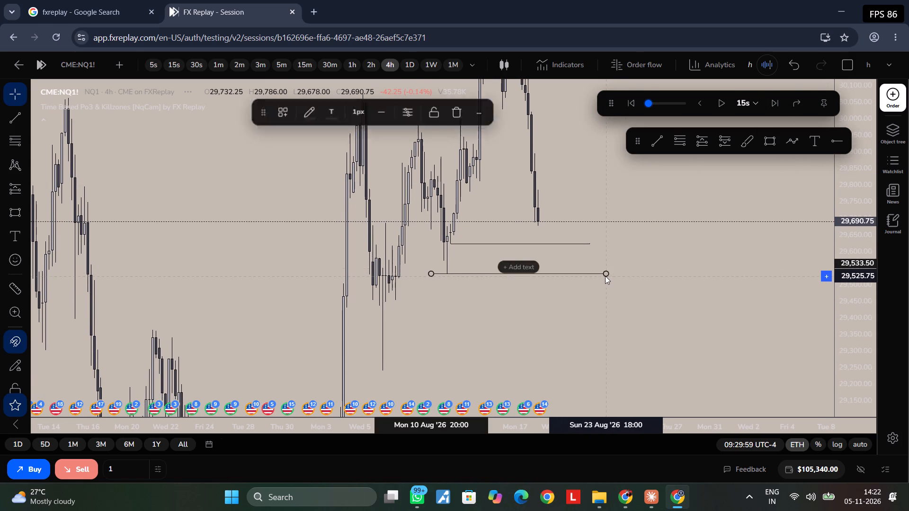
drag(605, 276, 589, 276)
click(643, 247)
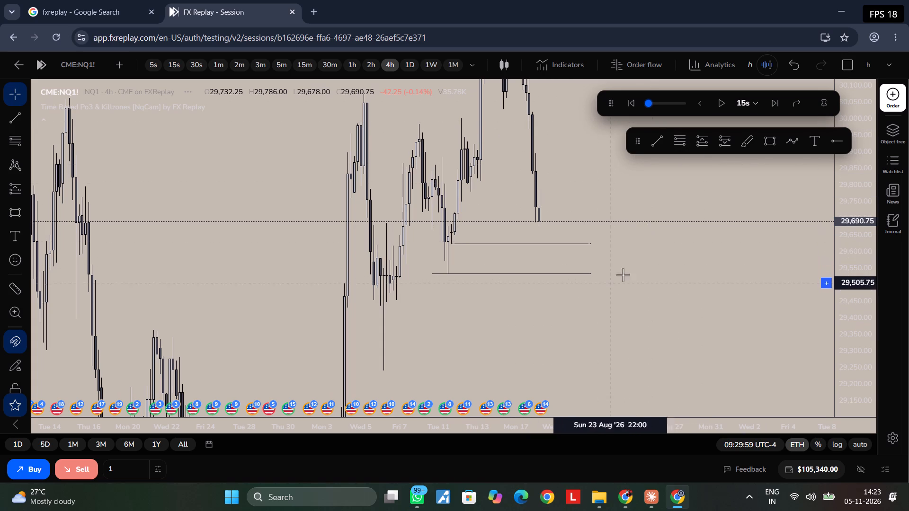
Examine the 4h price action around the two trend lines and the latest candles of mid-August.
drag(657, 224, 642, 232)
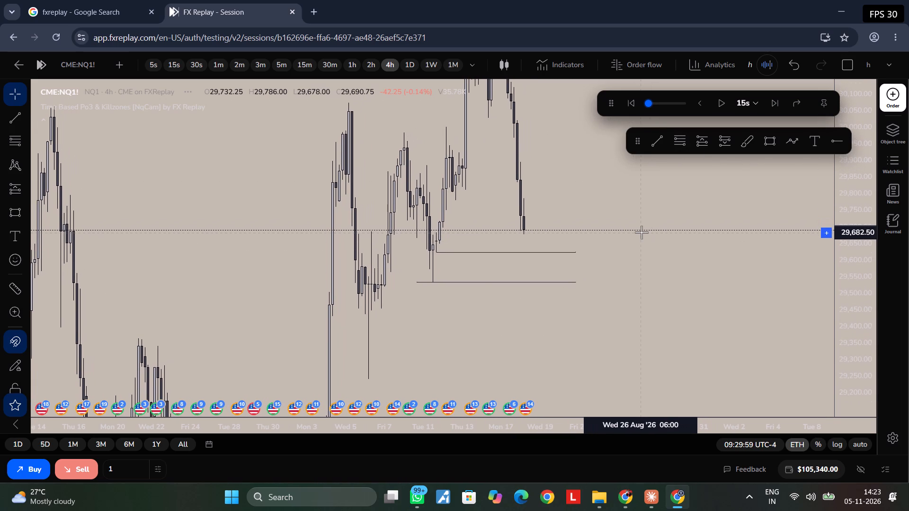
drag(642, 232, 637, 257)
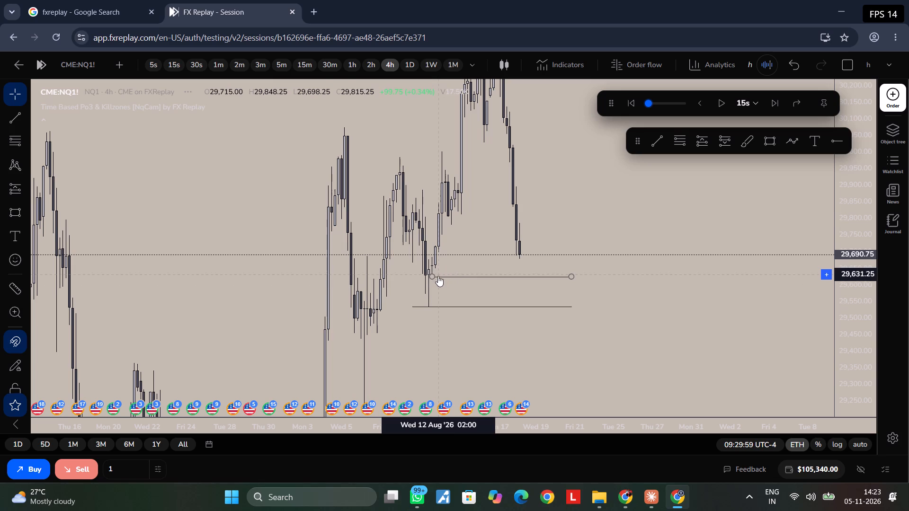
drag(451, 348, 409, 235)
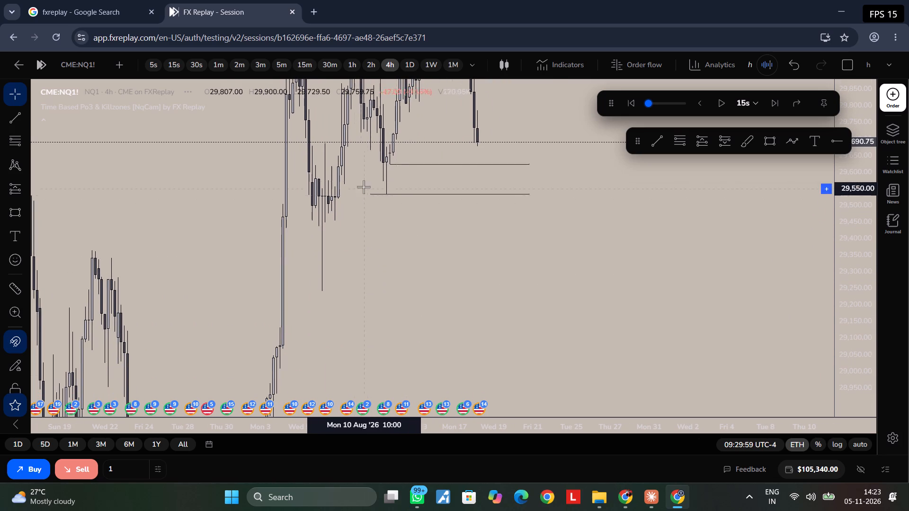
right_click(463, 116)
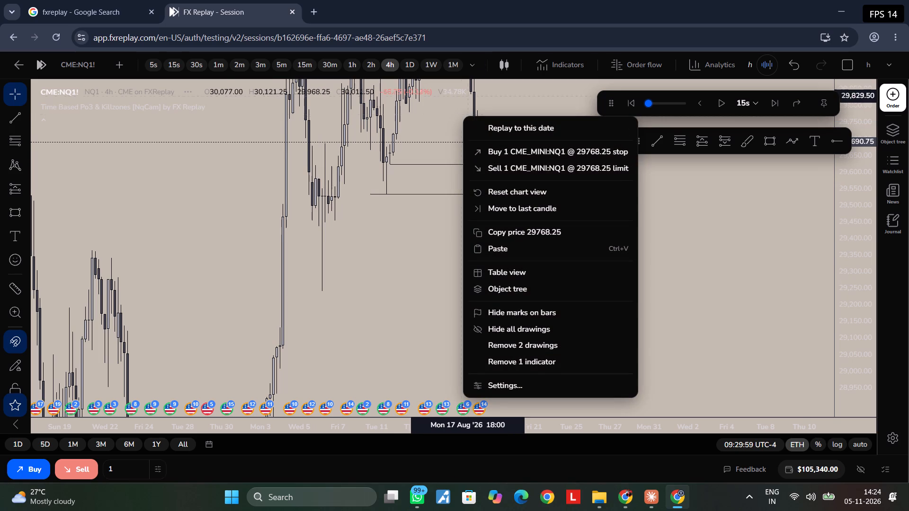
click(366, 289)
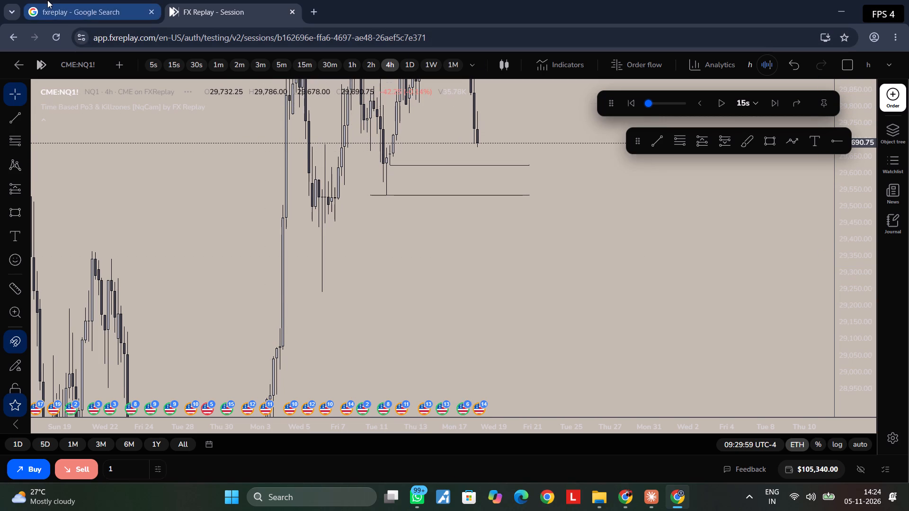
drag(565, 237, 606, 340)
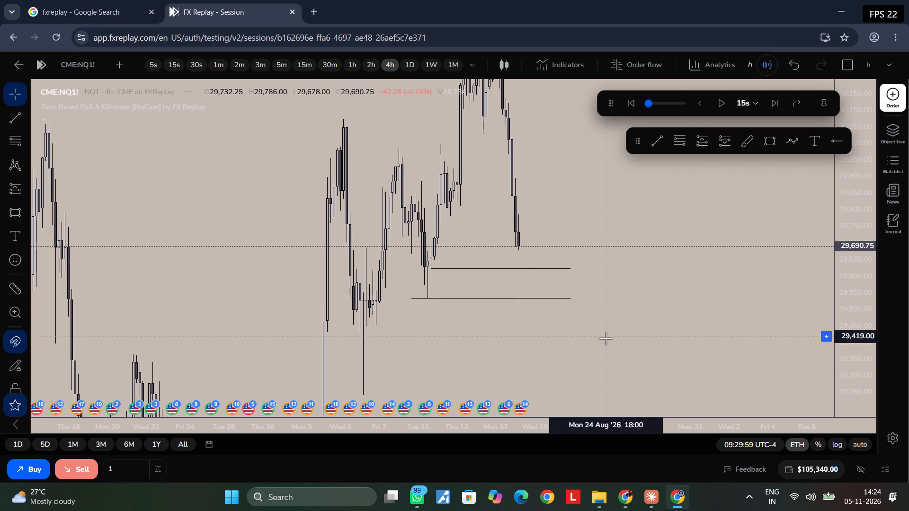
drag(866, 288, 865, 262)
scroll(623, 317, up, 1)
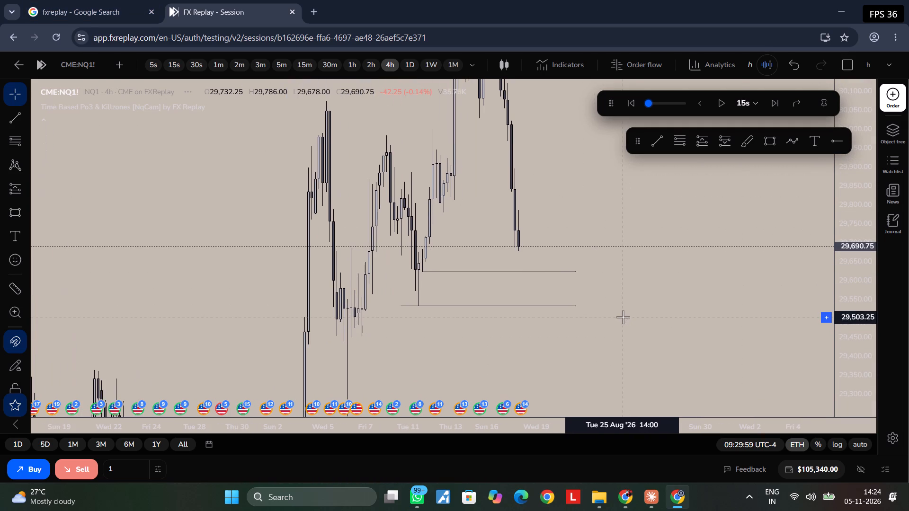
drag(620, 310, 605, 301)
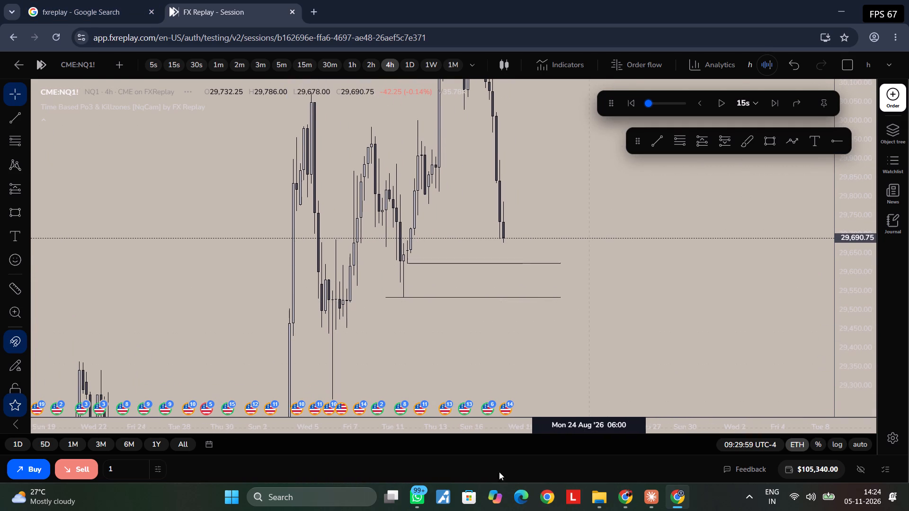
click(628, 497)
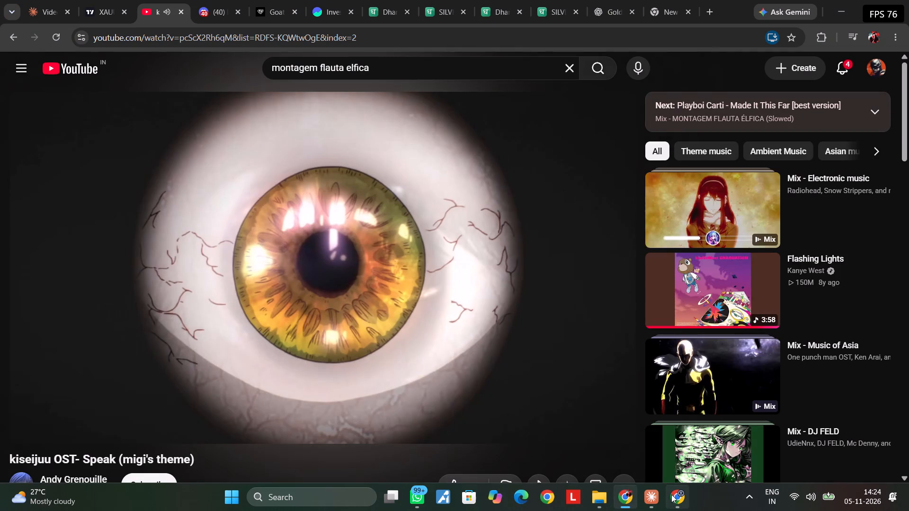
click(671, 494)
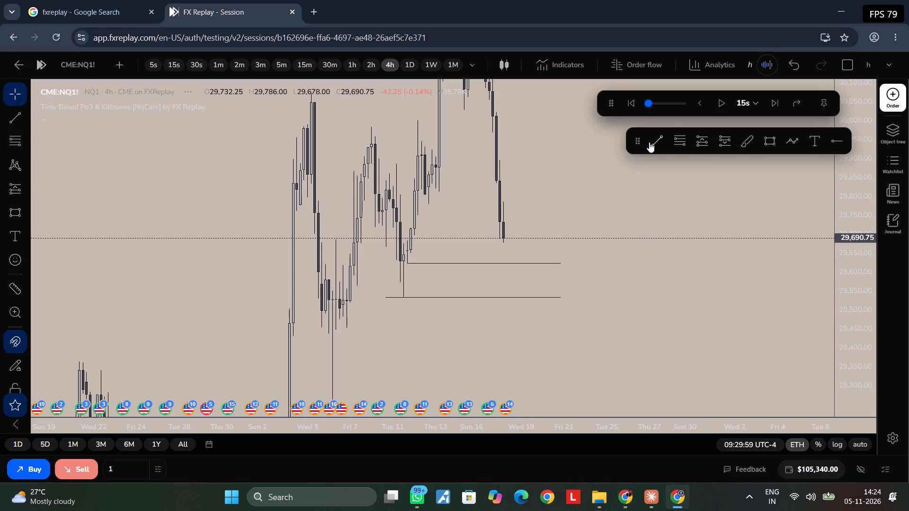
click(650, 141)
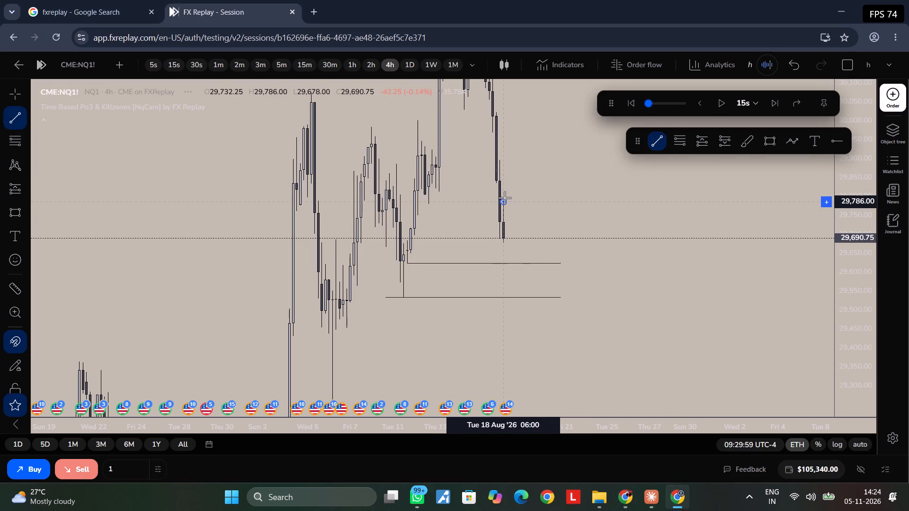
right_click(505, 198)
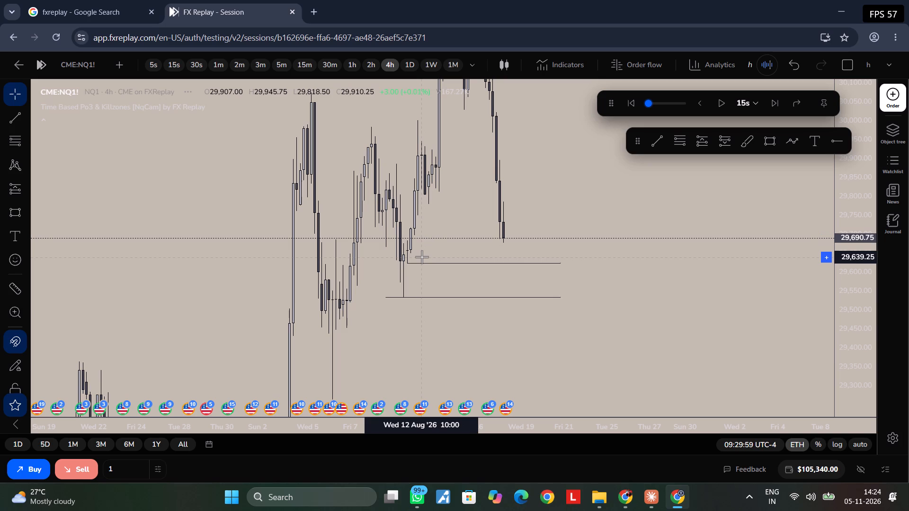
Step down to the 2h and 1h timeframes and examine the 18 August decline towards the two horizontal trend lines.
drag(861, 244, 863, 229)
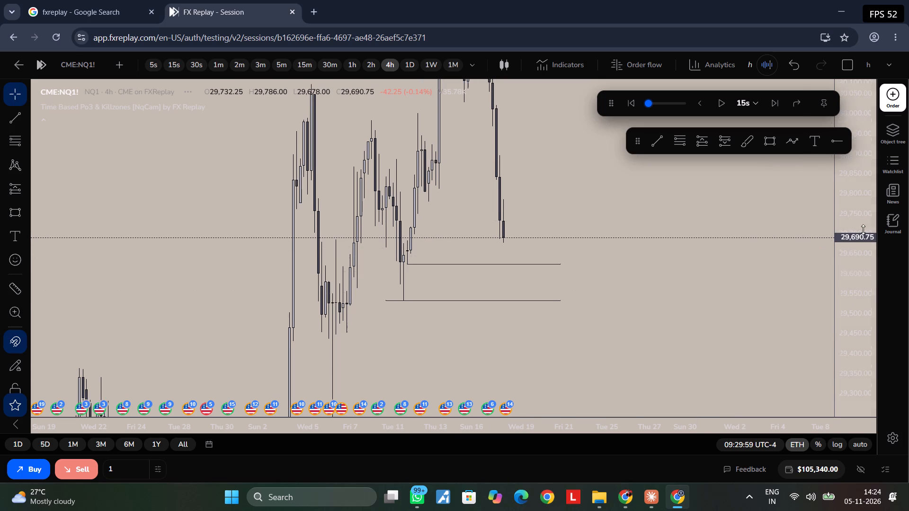
drag(863, 229, 832, 151)
click(367, 63)
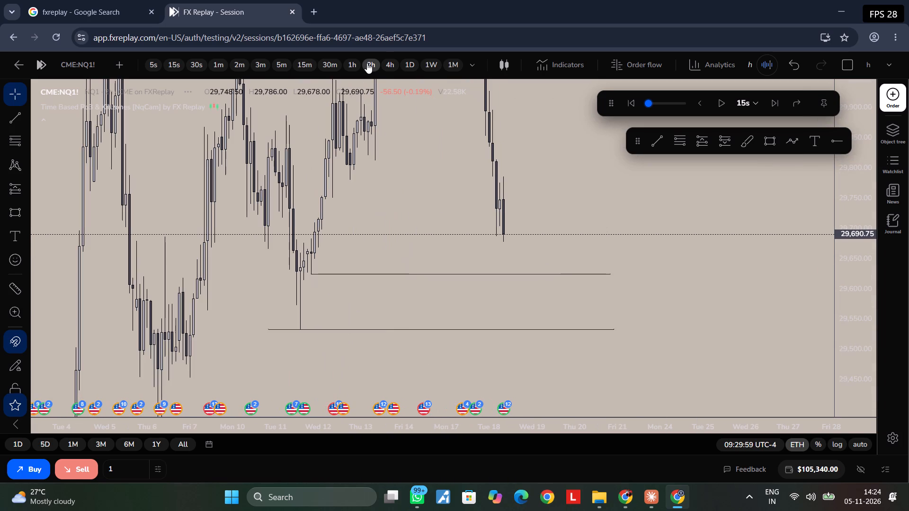
click(356, 63)
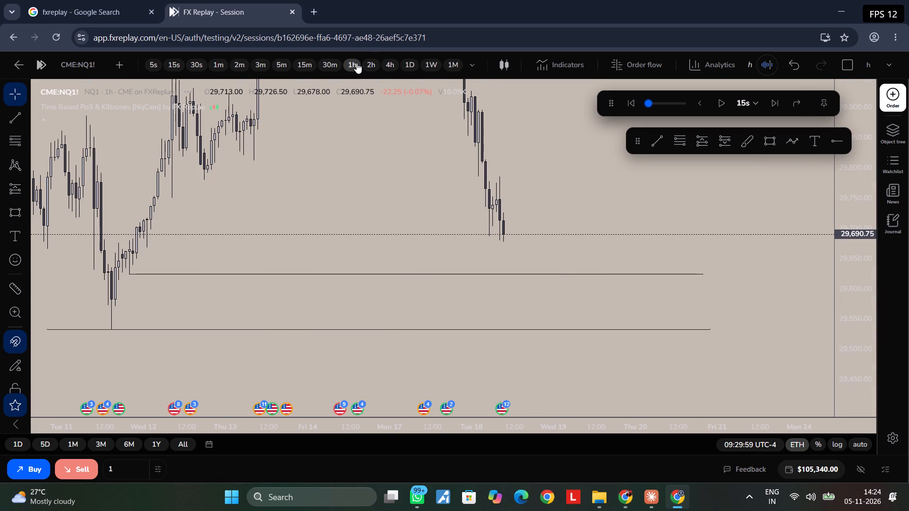
drag(444, 221, 448, 215)
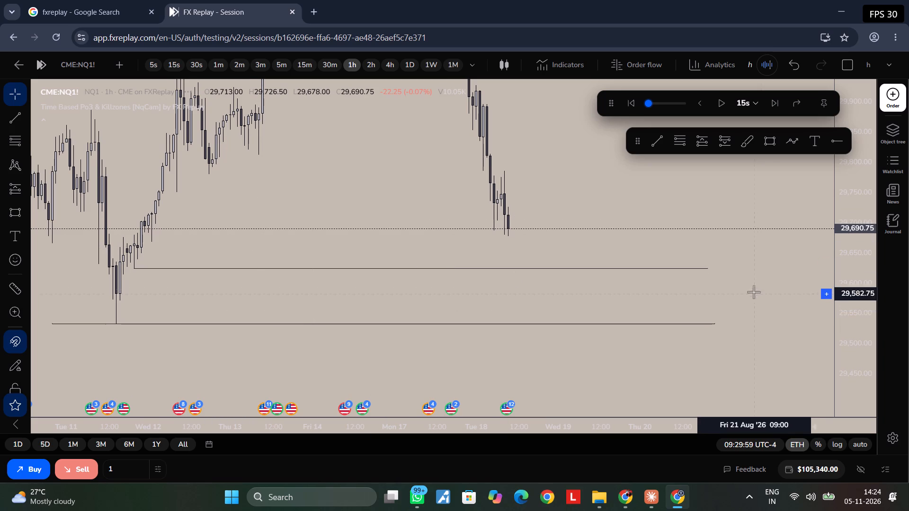
drag(842, 264, 828, 242)
drag(329, 231, 325, 273)
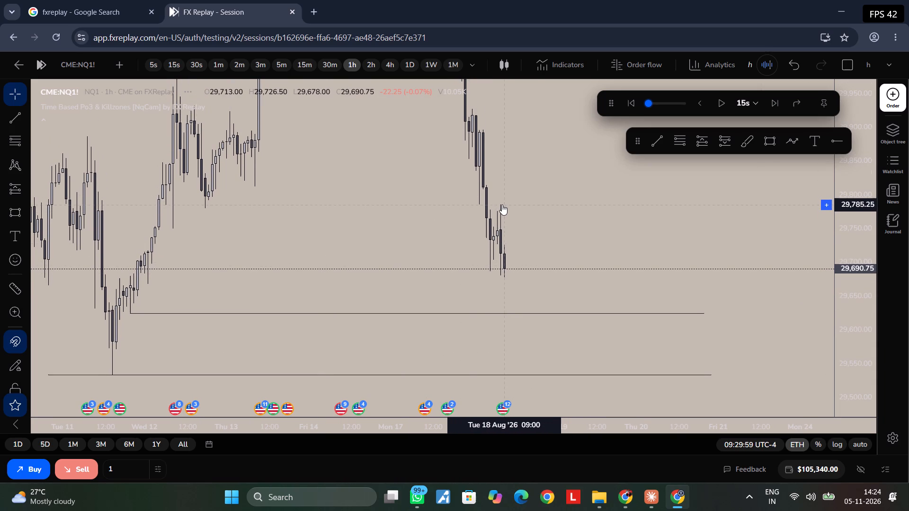
drag(502, 278, 529, 238)
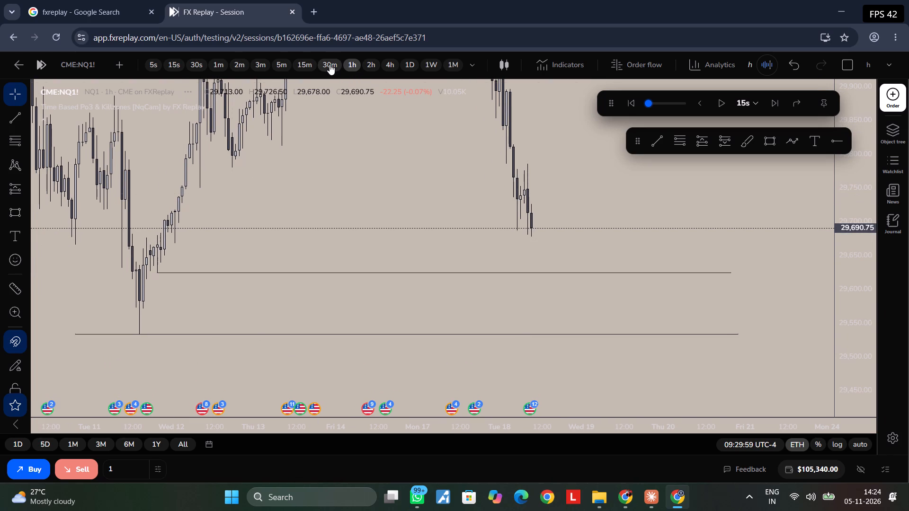
Examine the 18 August sell-off and its session levels on the 30m, 15m and 5m timeframes.
click(330, 64)
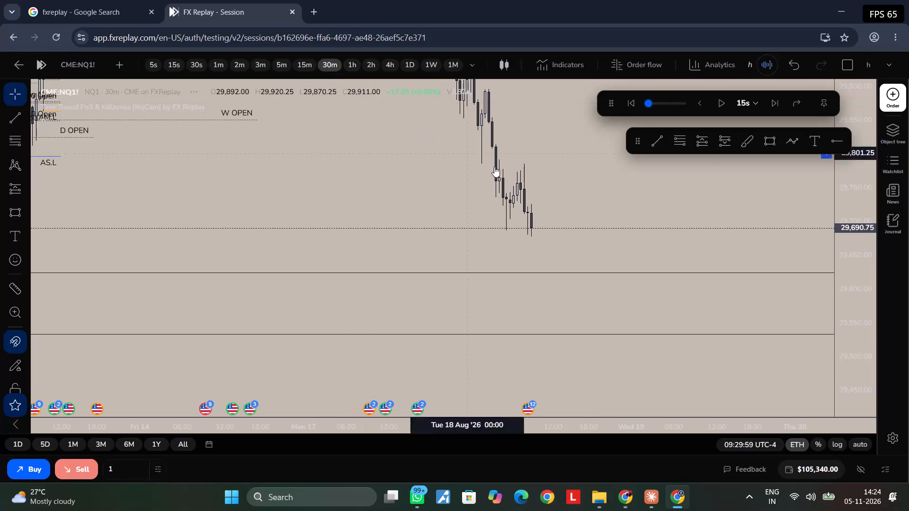
drag(843, 236, 833, 200)
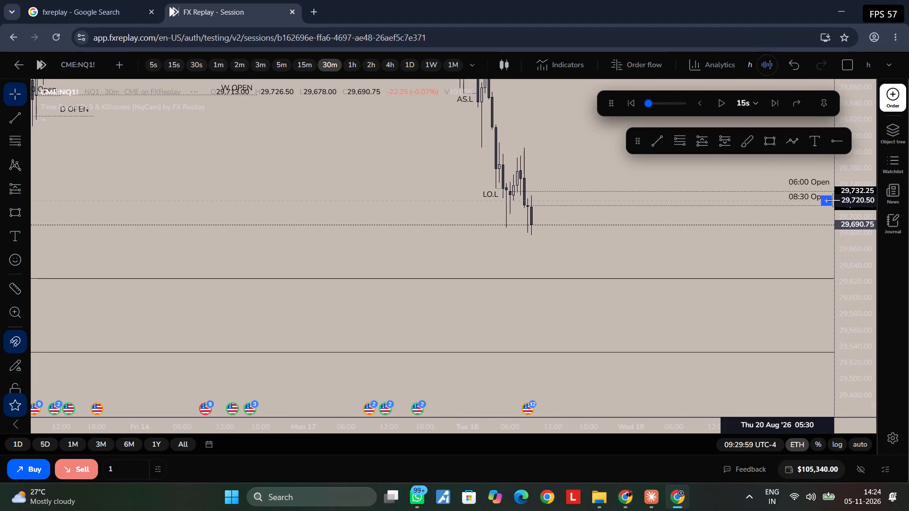
click(305, 65)
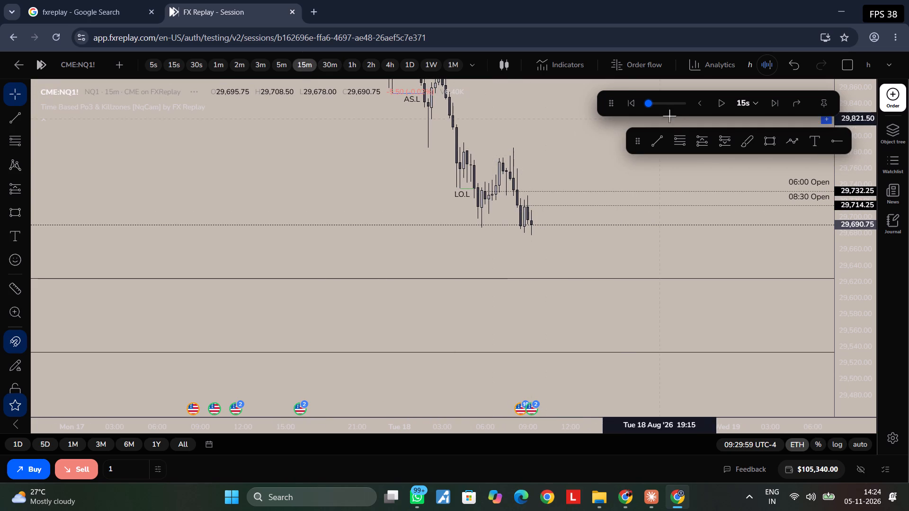
click(660, 143)
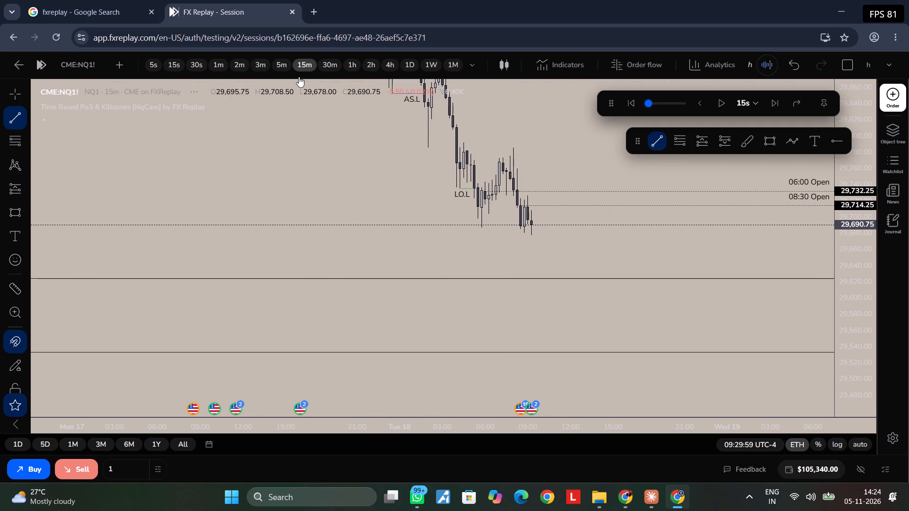
click(274, 66)
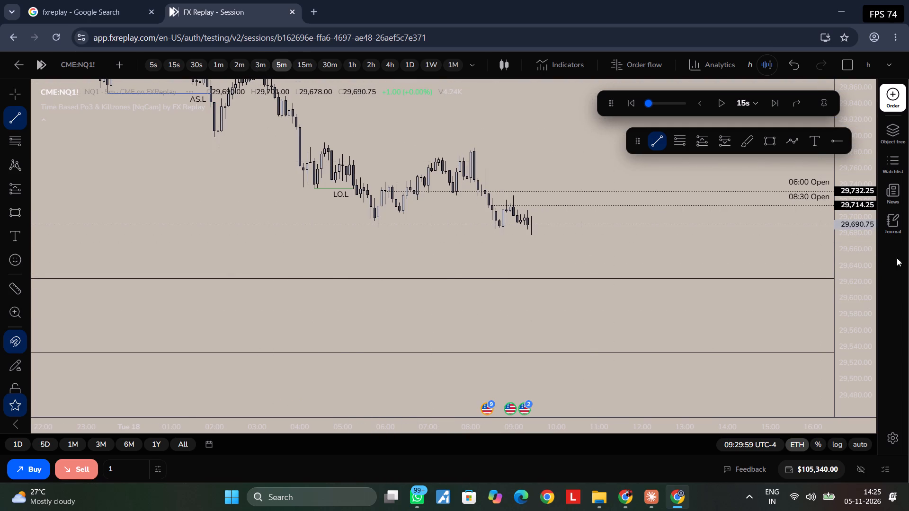
drag(867, 255, 835, 161)
drag(529, 269, 571, 371)
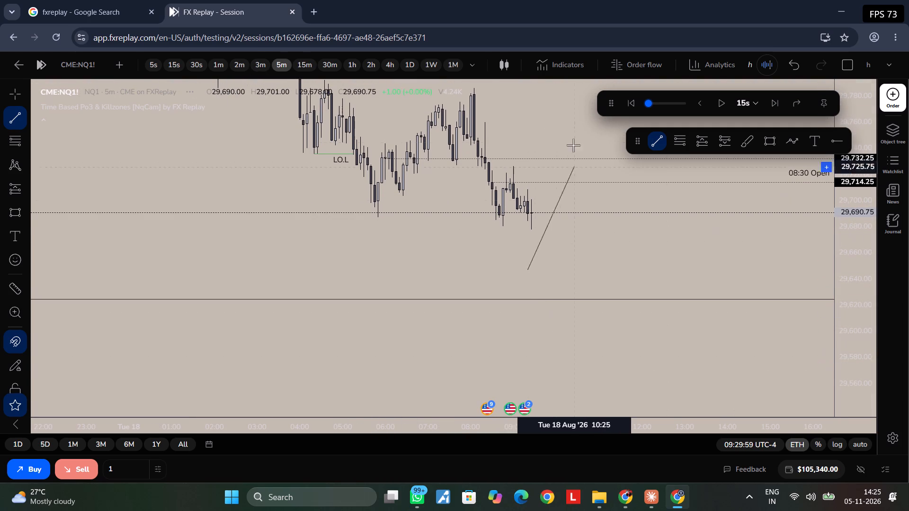
right_click(558, 123)
drag(553, 234, 544, 300)
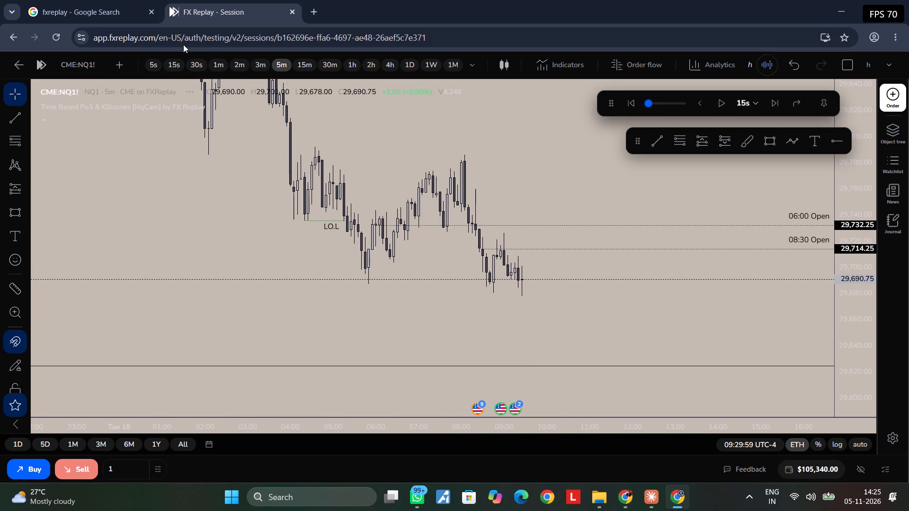
Switch the chart to the 1m timeframe and advance the replay in 15-second steps to 09:30:59.
click(258, 66)
click(208, 65)
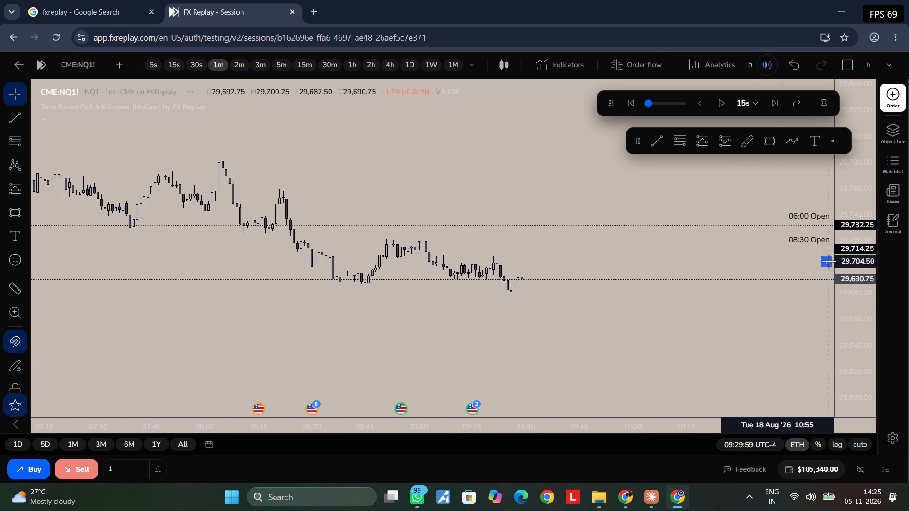
drag(876, 263, 802, 100)
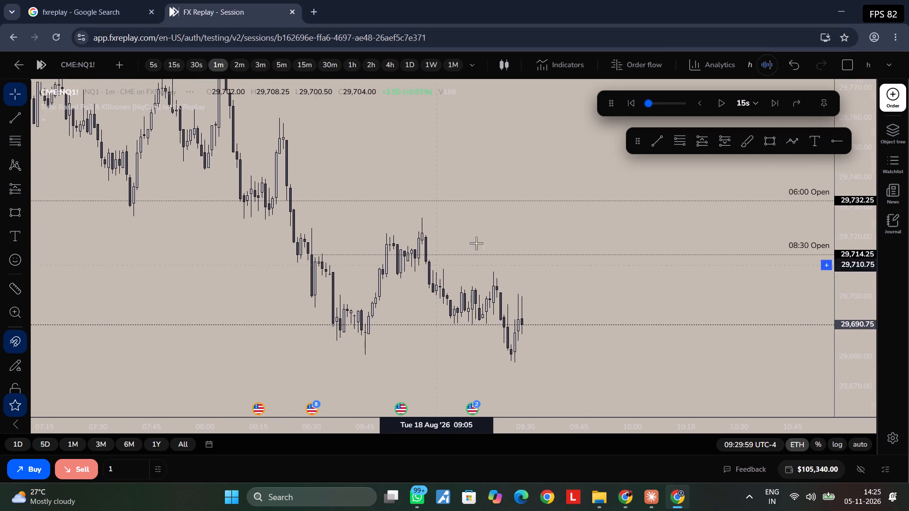
drag(495, 237, 369, 220)
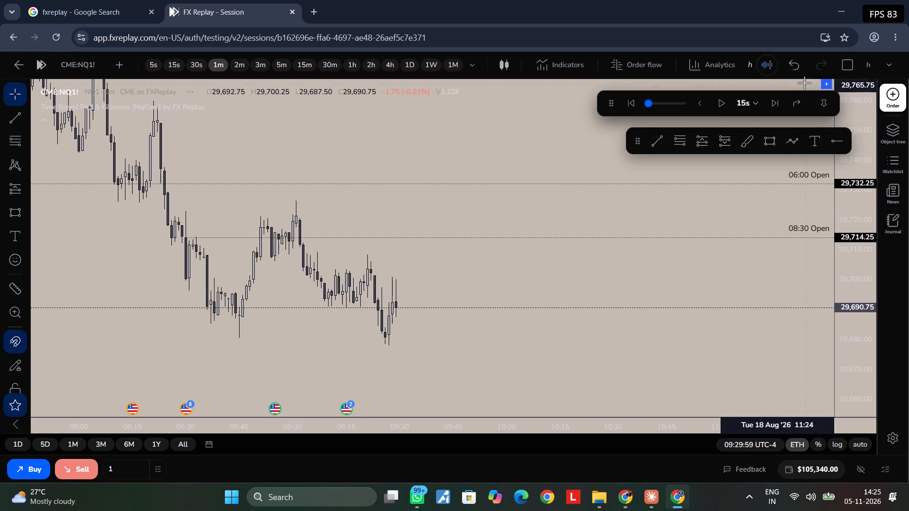
click(771, 101)
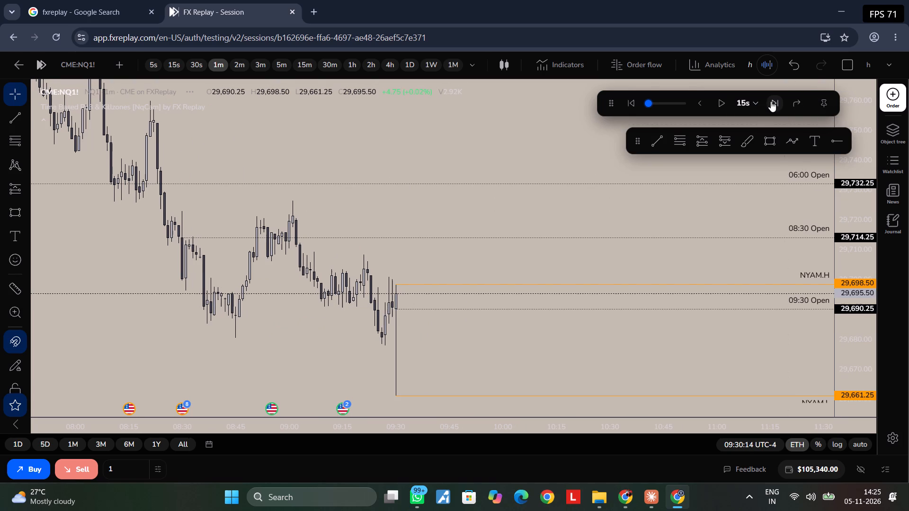
click(771, 101)
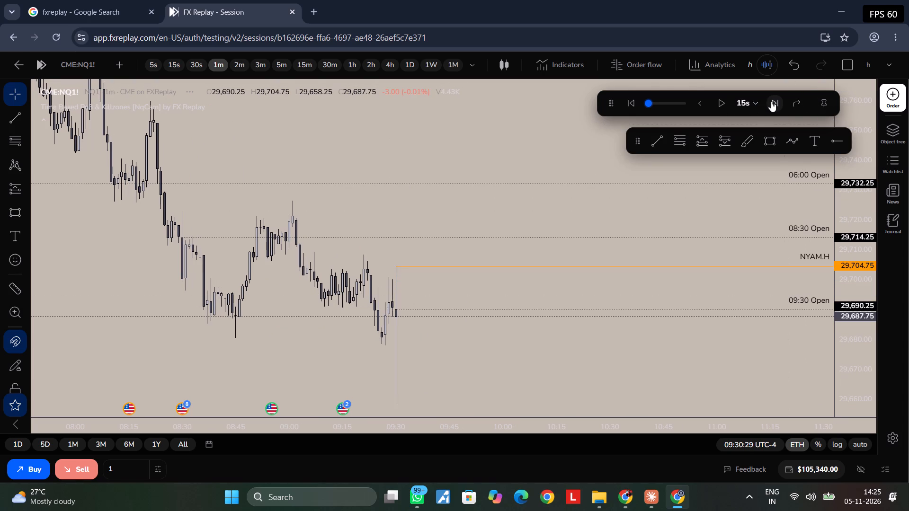
click(771, 101)
click(771, 101)
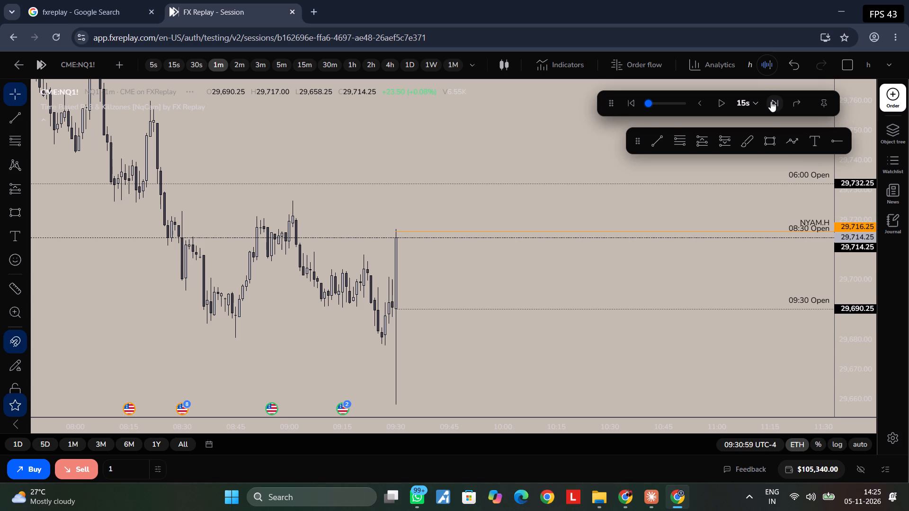
Check the NYAM.L level, and continue the replay in 15-second steps to 09:32:14.
drag(517, 264, 500, 144)
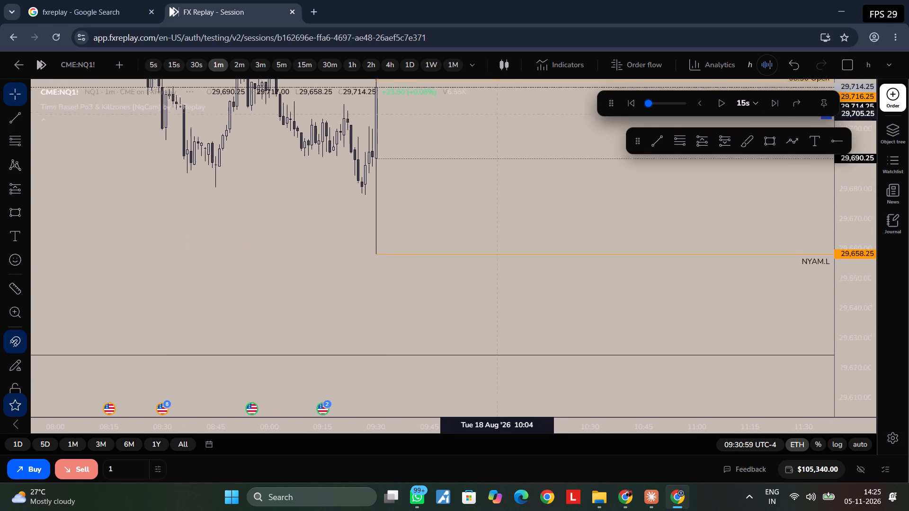
drag(500, 144, 548, 300)
click(775, 100)
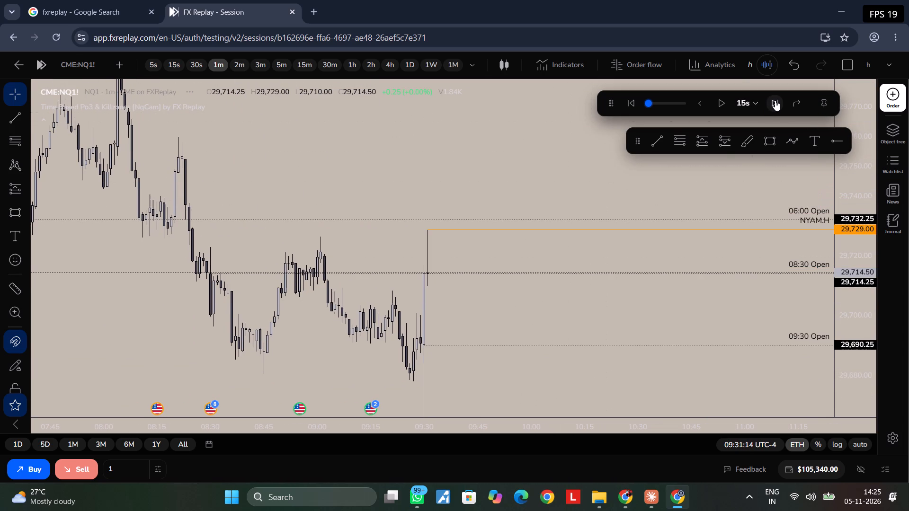
click(775, 100)
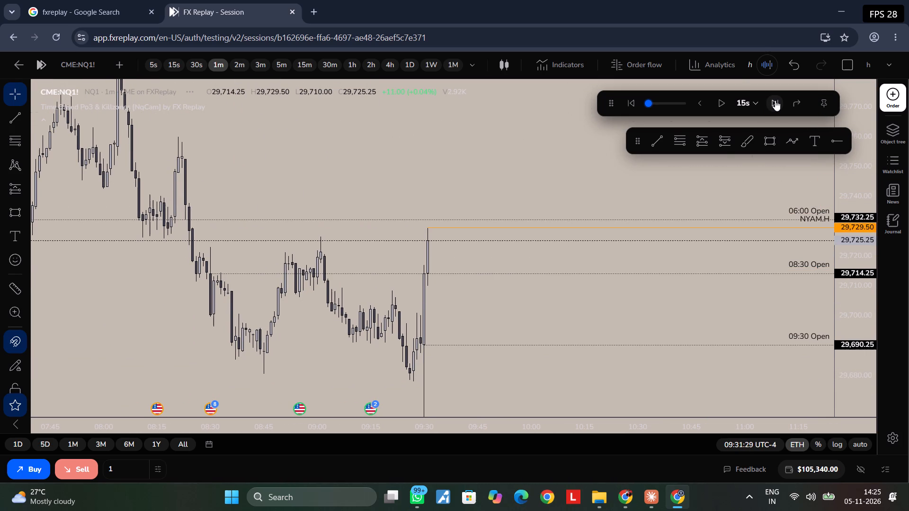
click(775, 100)
click(775, 100)
click(775, 100)
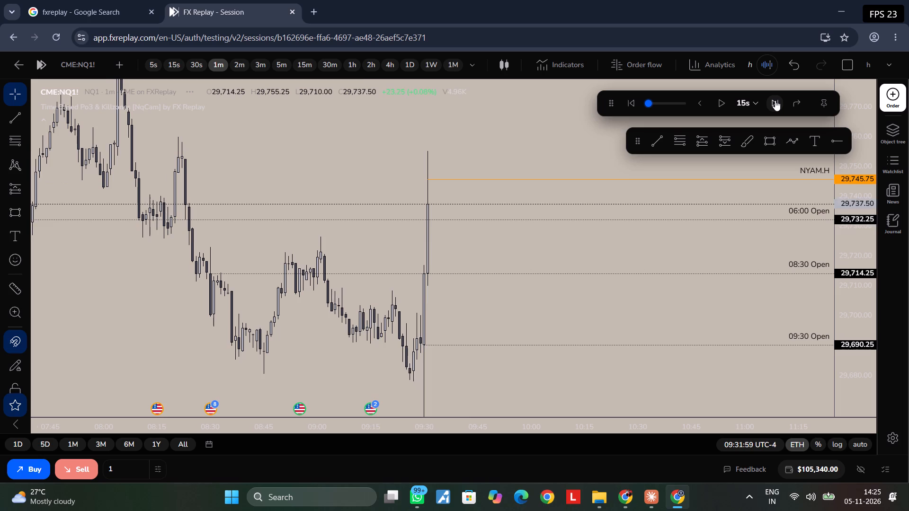
Glance at the 15s timeframe, and examine the 18 August price action and session highs and lows on the 5m timeframe.
click(168, 65)
click(281, 64)
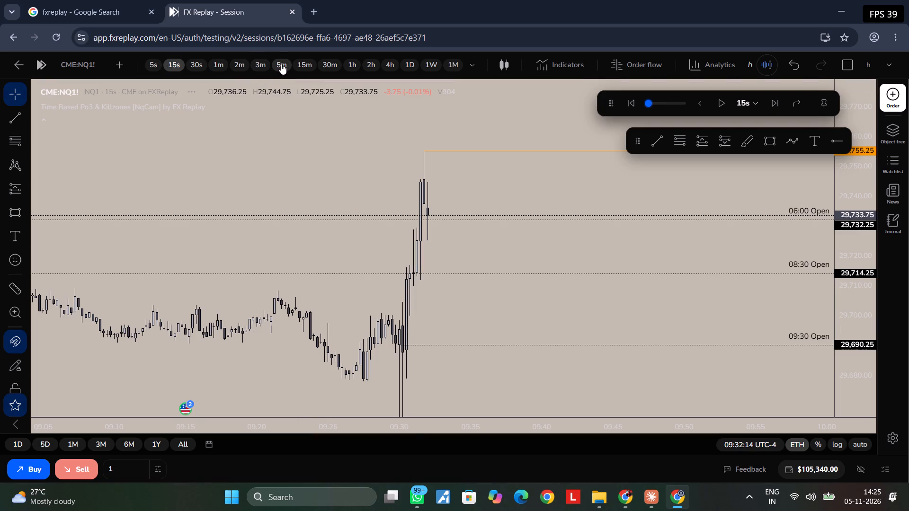
drag(489, 174, 505, 200)
drag(846, 209, 847, 212)
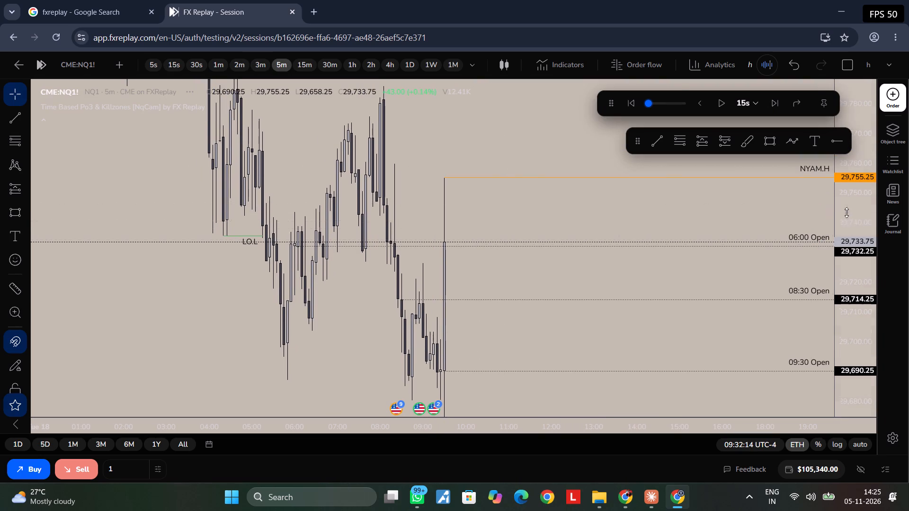
drag(847, 212, 793, 326)
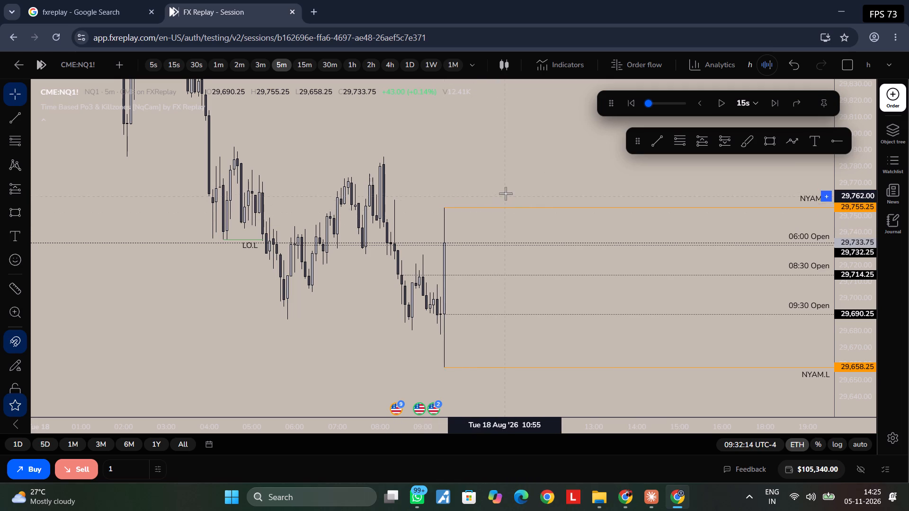
drag(458, 213, 496, 247)
drag(476, 230, 552, 383)
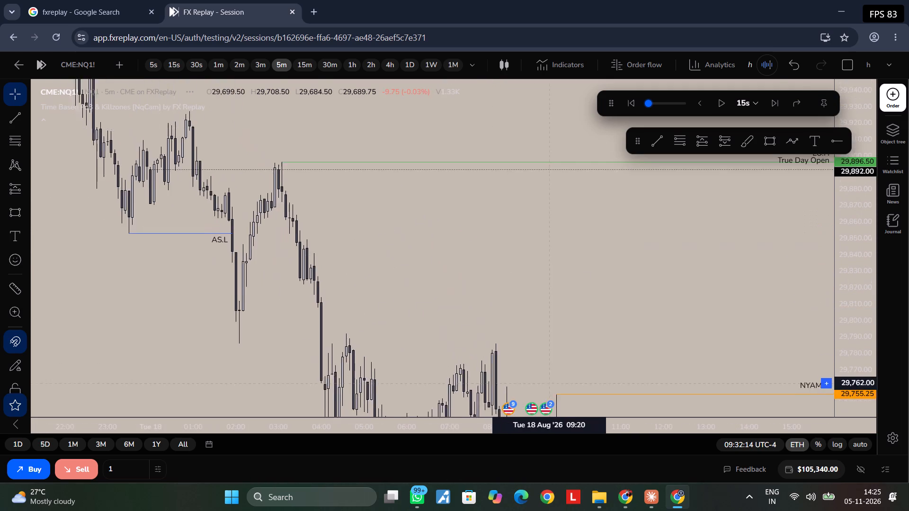
drag(552, 383, 492, 208)
drag(495, 222, 503, 268)
drag(879, 254, 860, 293)
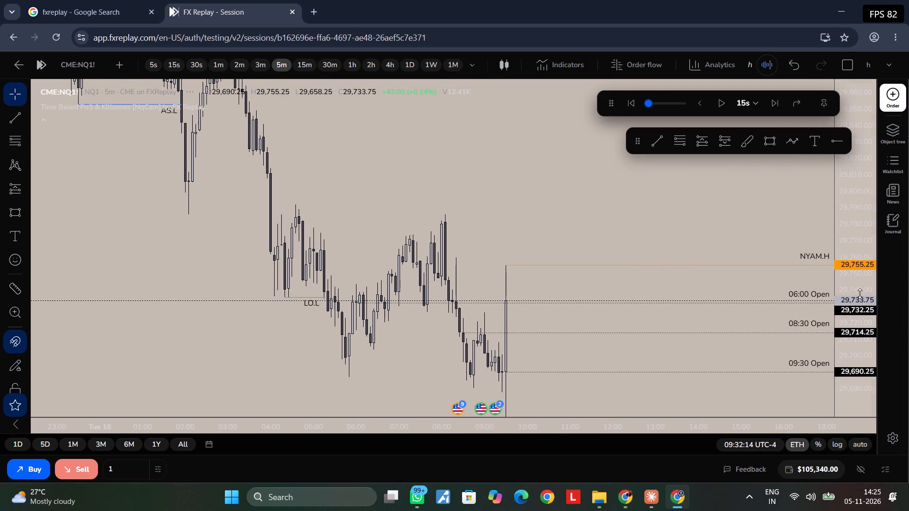
drag(860, 293, 835, 347)
drag(815, 246, 808, 310)
drag(848, 231, 849, 361)
Draw a horizontal trend line at about 29,792.25 from the 18 August 04:35 high to just past the 09:30 candle.
scroll(674, 270, down, 3)
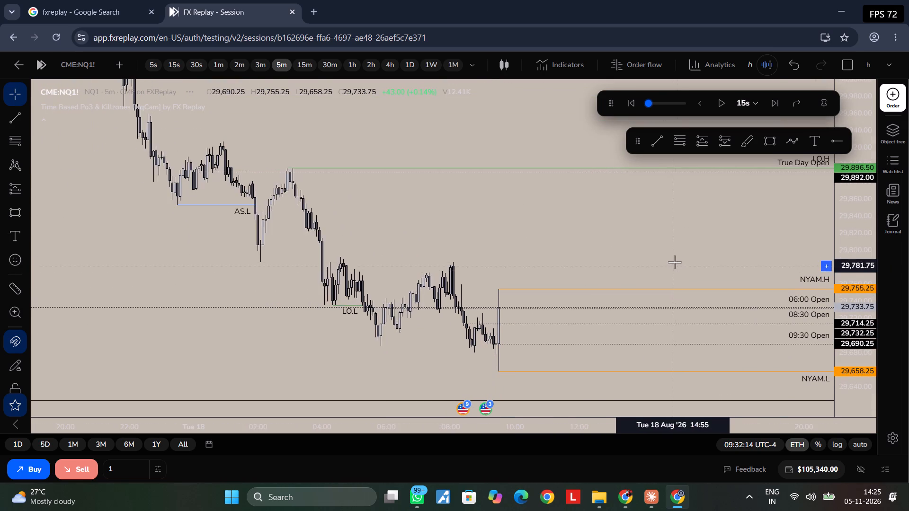
scroll(682, 248, down, 3)
click(648, 142)
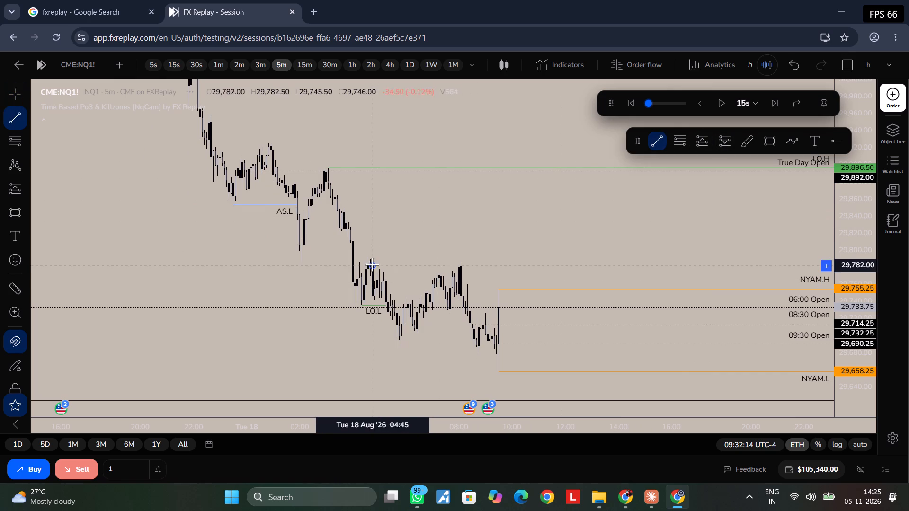
click(369, 245)
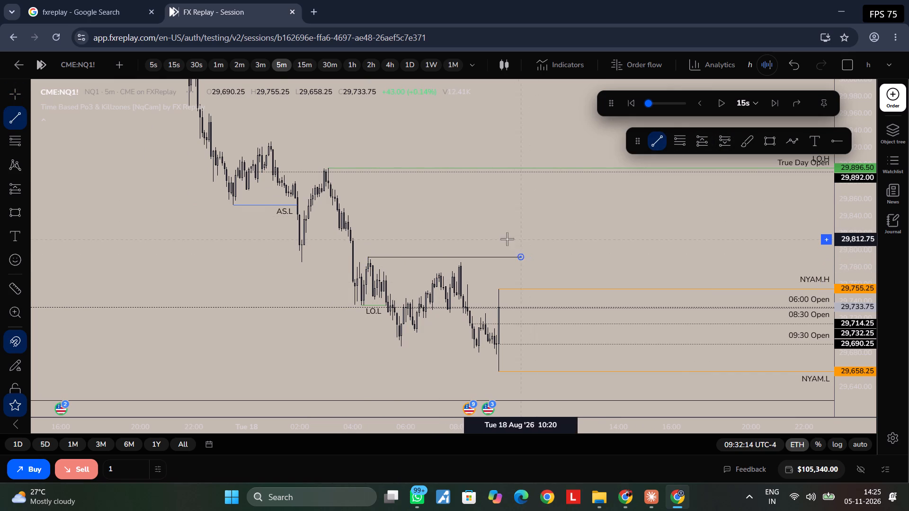
shift+drag(509, 238, 516, 236)
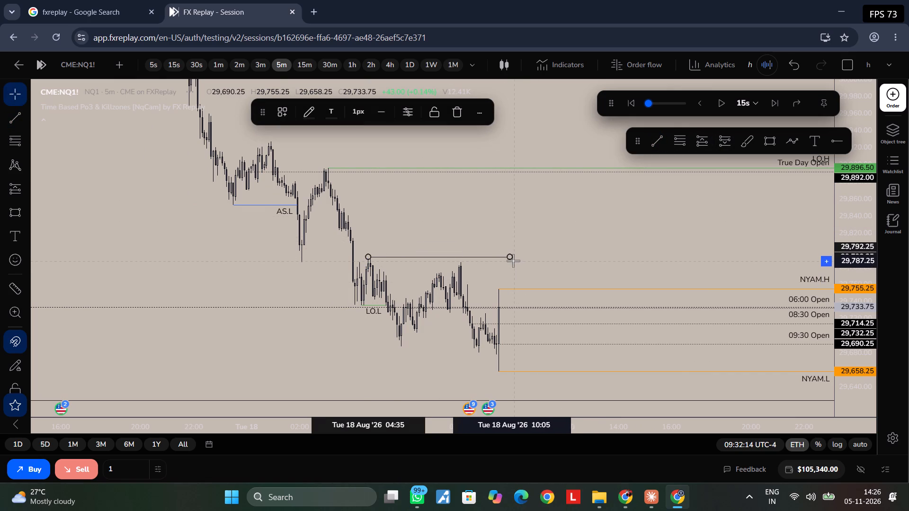
drag(509, 256, 519, 256)
Draw a horizontal trend line at about 29,894.75 from the 18 August 03:00 high to about 14:10.
drag(494, 203, 632, 360)
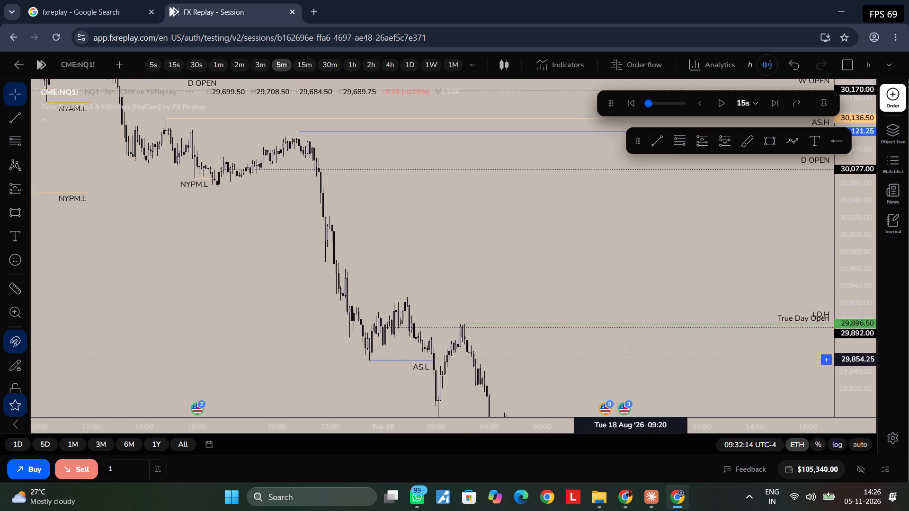
drag(632, 360, 521, 225)
click(654, 143)
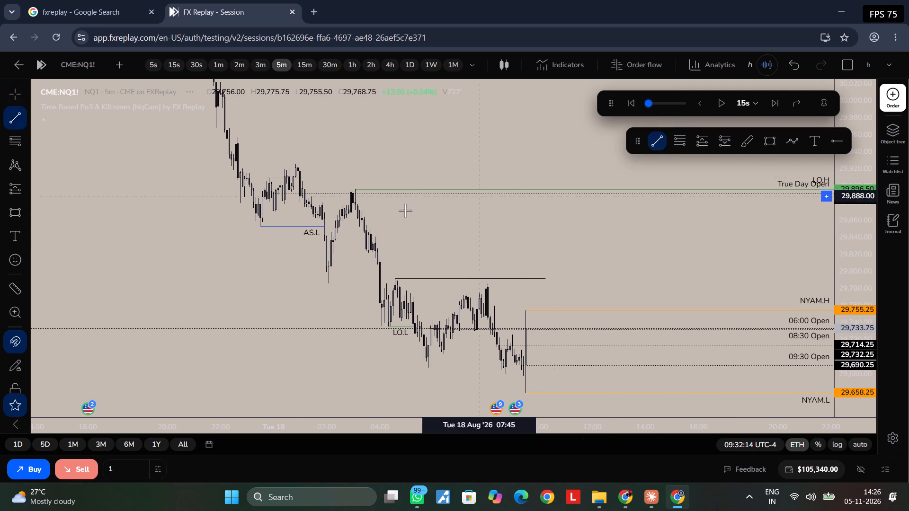
click(354, 175)
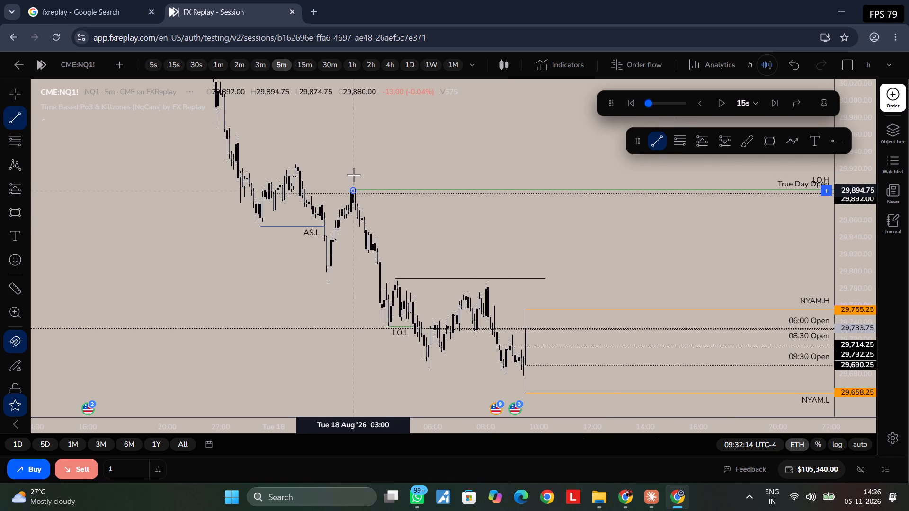
shift+click(651, 180)
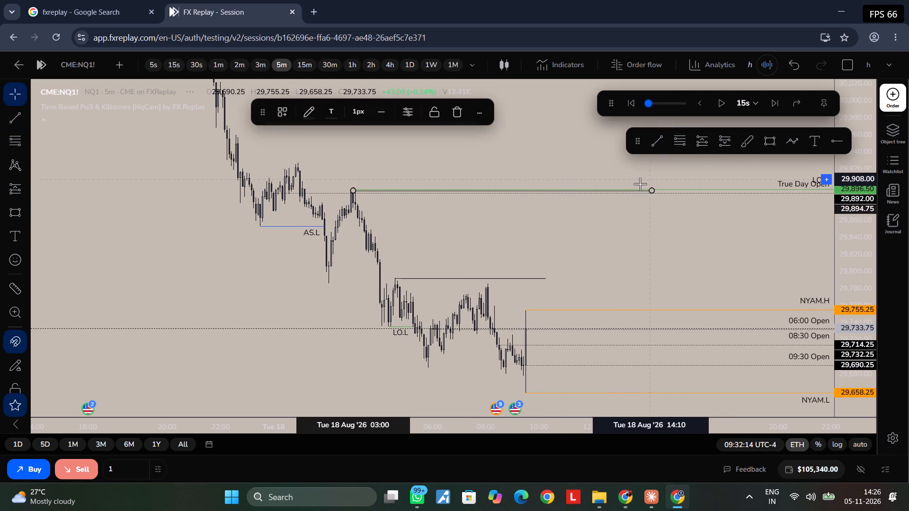
Nudge the trend line at the 03:00 high upward in small increments to the LO.H level at 29,896.50.
key(Up)
key(Up)
key(Up)
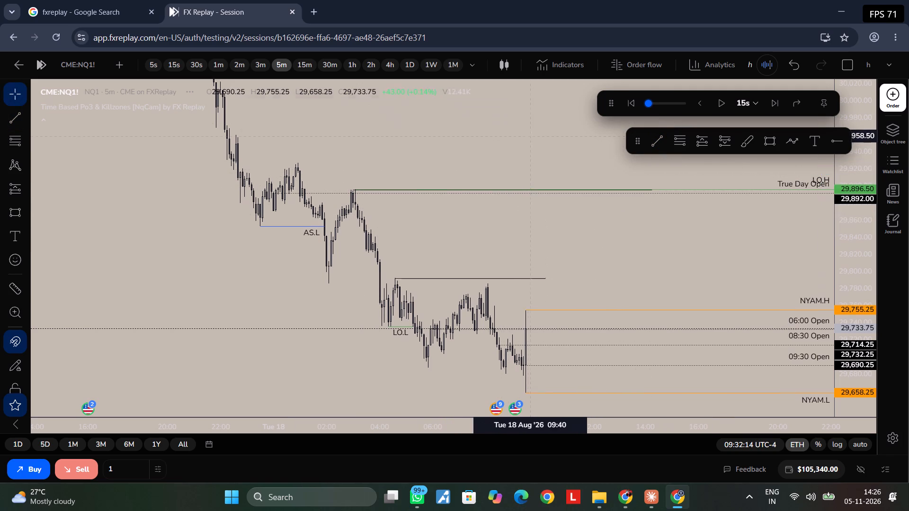
click(530, 136)
click(463, 192)
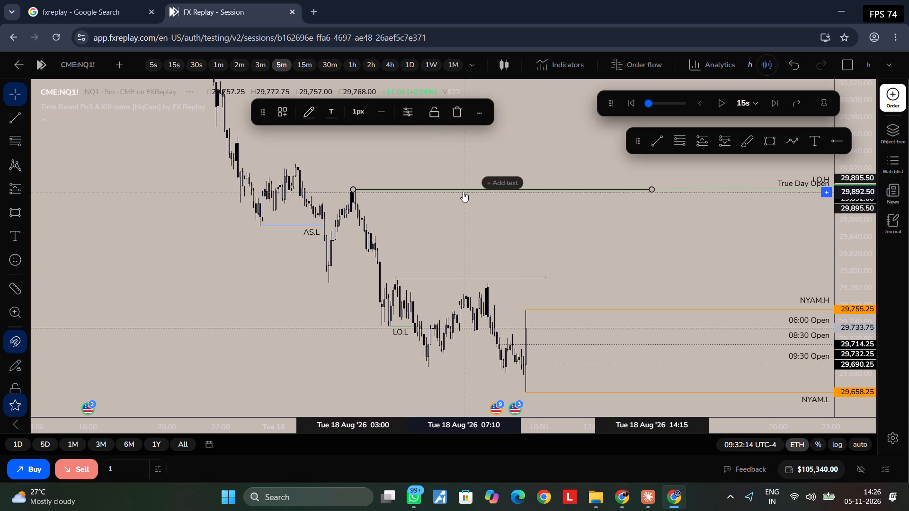
key(Up)
click(485, 220)
click(489, 189)
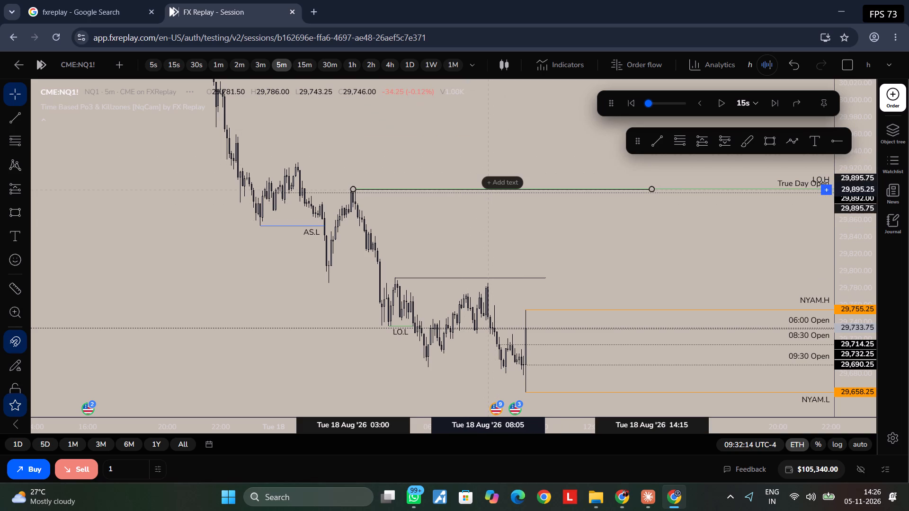
key(Up)
key(Up)
key(Up)
click(509, 228)
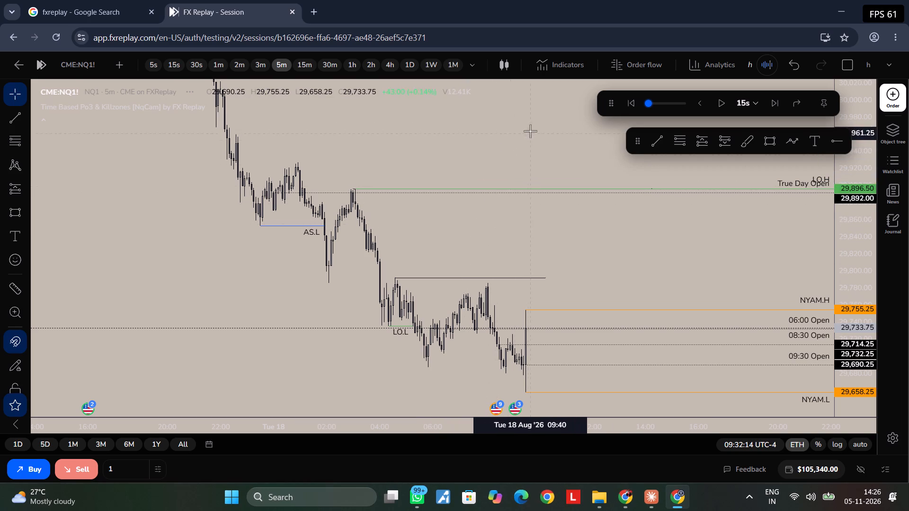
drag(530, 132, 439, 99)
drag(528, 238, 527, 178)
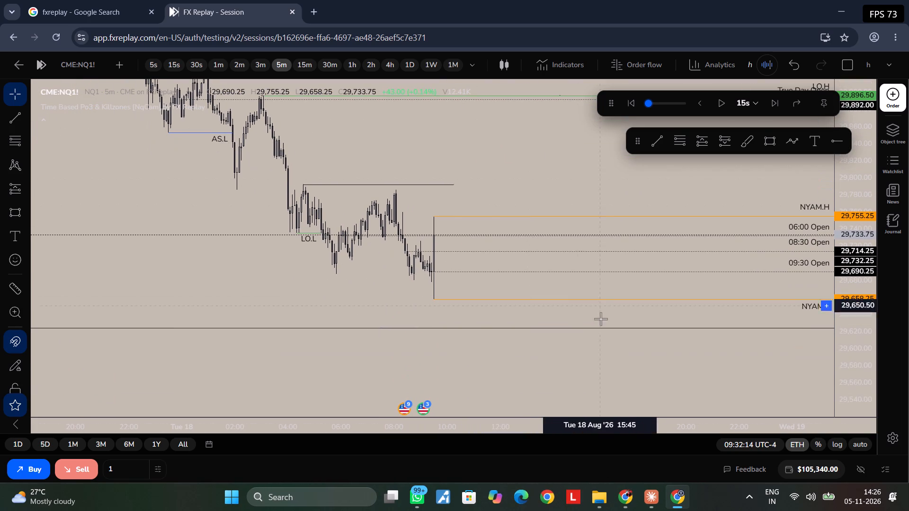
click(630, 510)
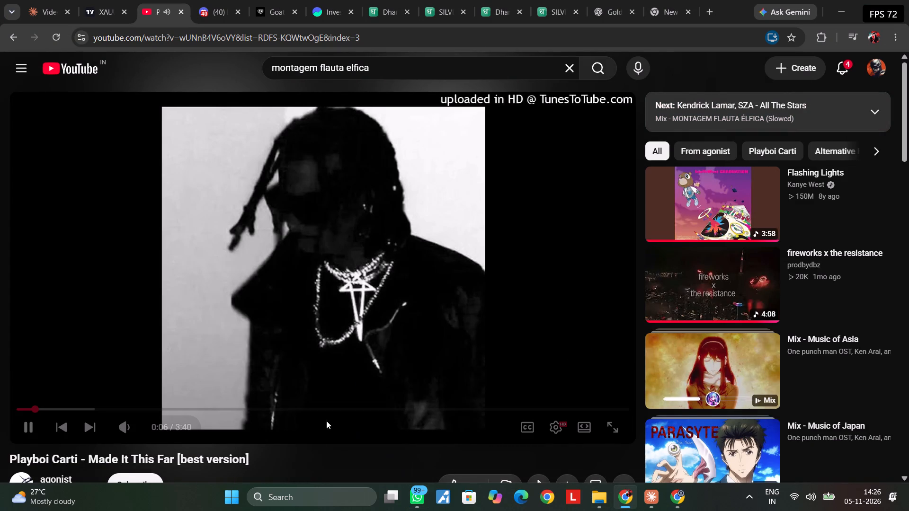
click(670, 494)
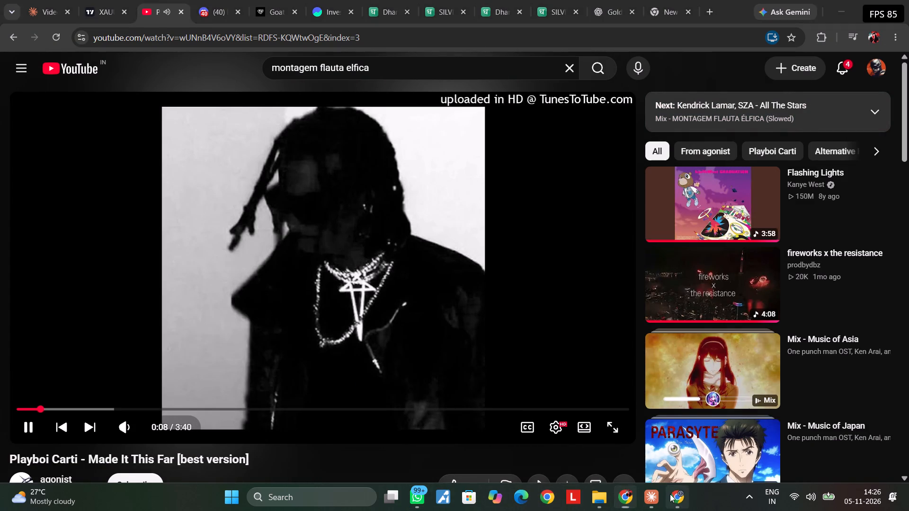
Examine the 18 August decline, the drawn highs and the session levels around the 09:30 open on the 5m chart.
drag(437, 284, 462, 387)
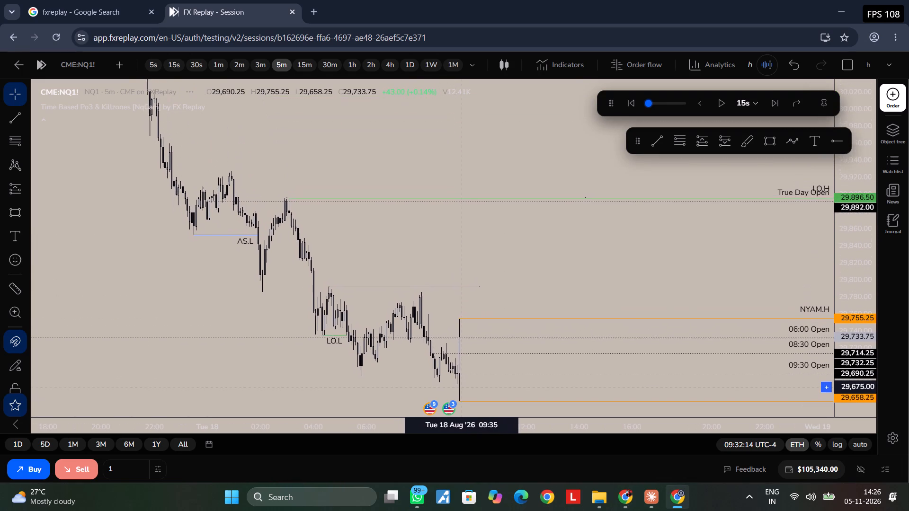
drag(462, 387, 462, 312)
drag(462, 312, 536, 470)
drag(533, 320, 534, 321)
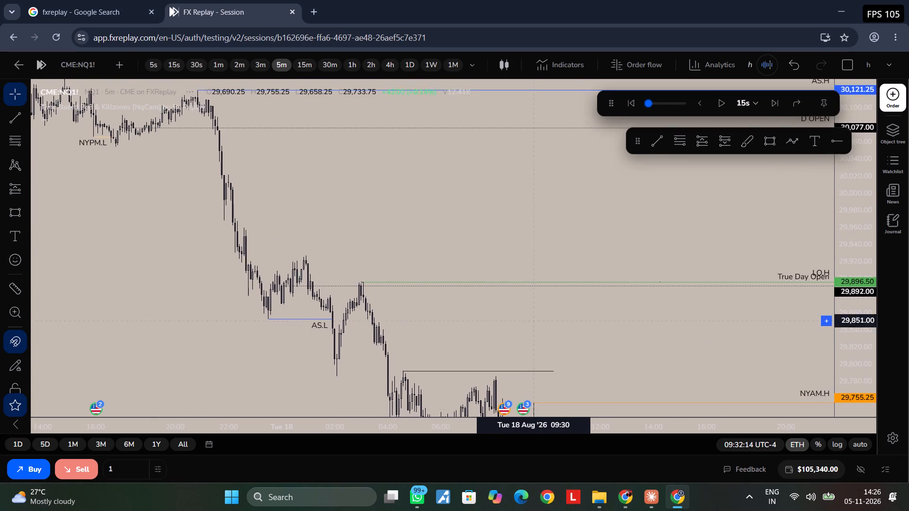
drag(534, 321, 487, 215)
drag(852, 353, 808, 246)
scroll(531, 347, up, 2)
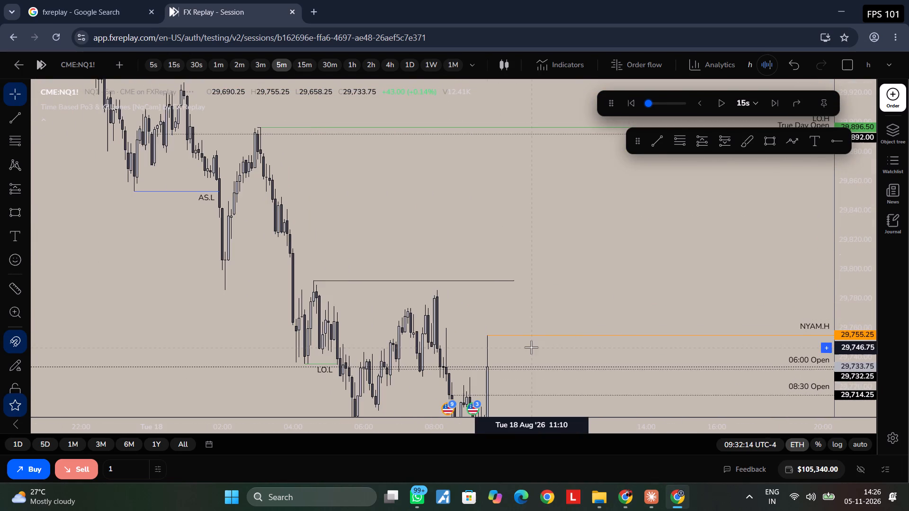
scroll(531, 347, up, 1)
drag(506, 337, 518, 274)
scroll(431, 325, up, 2)
drag(533, 263, 472, 243)
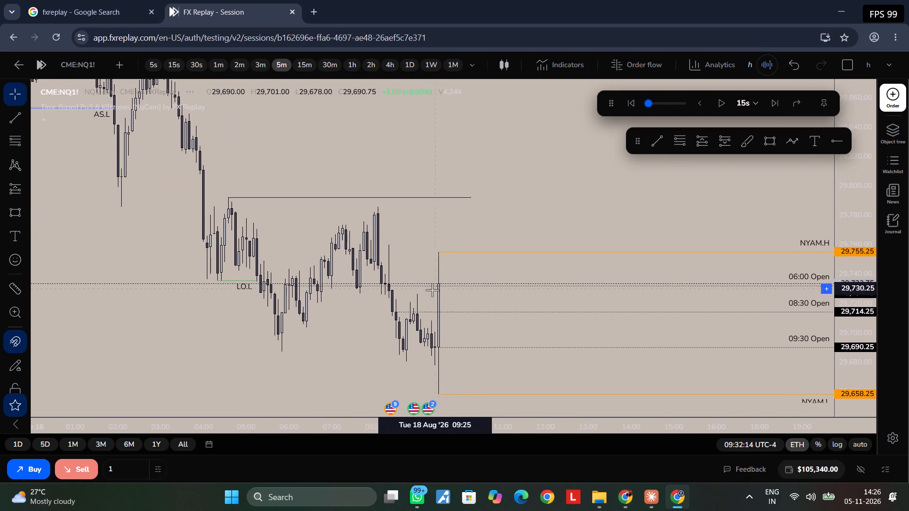
Switch the chart to the 1m timeframe and advance the replay one 15-second step to 09:32:29.
click(220, 64)
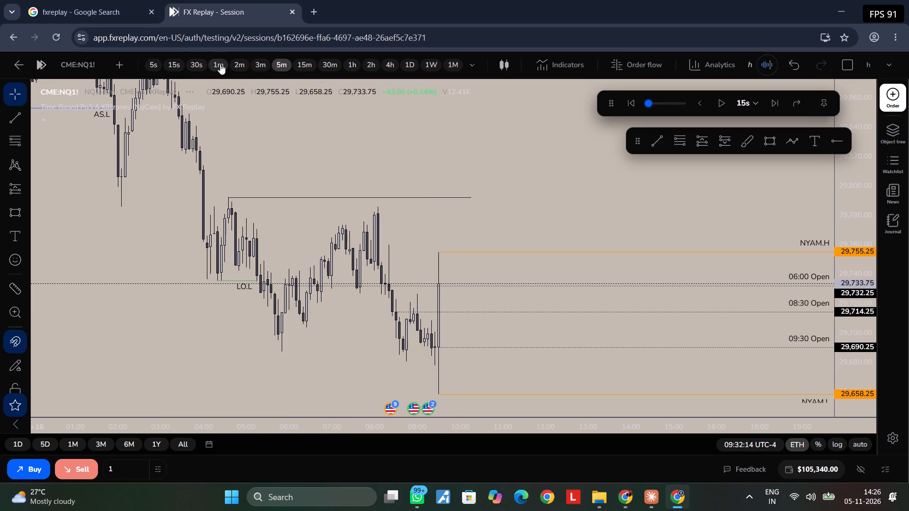
drag(831, 301, 816, 239)
click(707, 250)
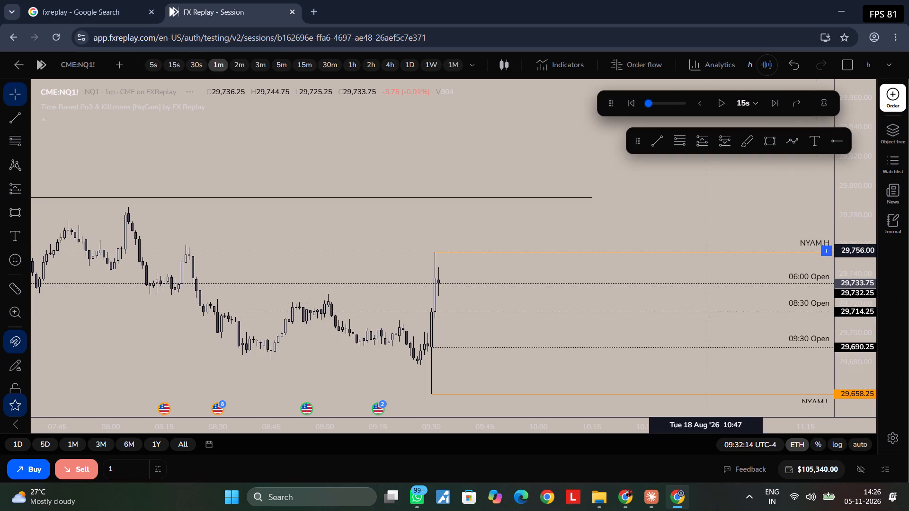
drag(860, 289, 834, 163)
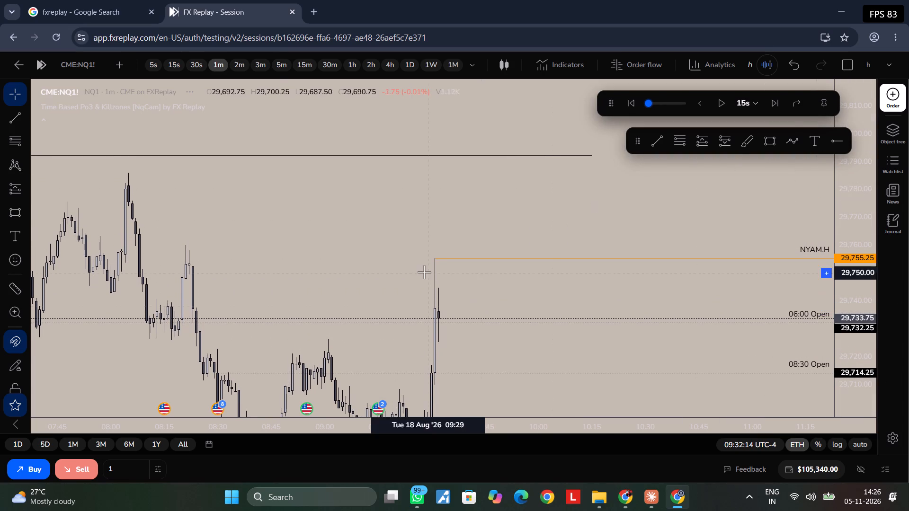
click(769, 103)
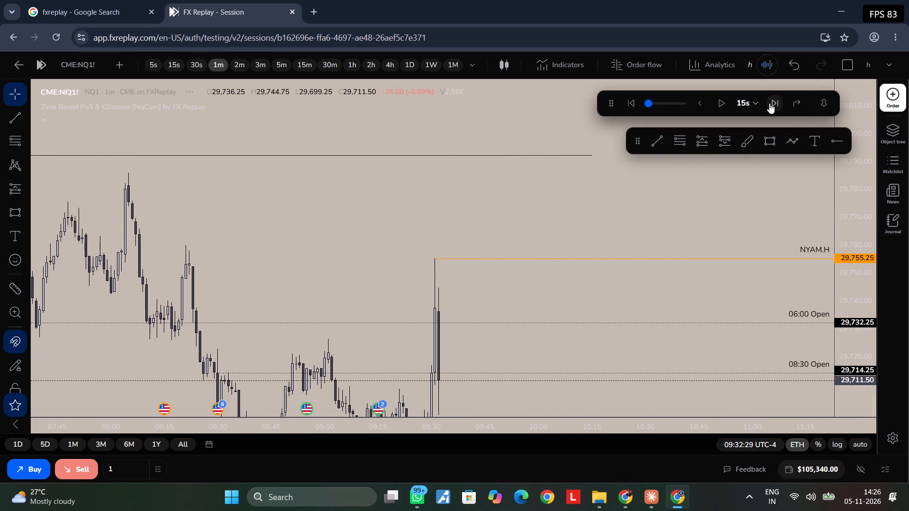
On the 15s timeframe, draw a Fibonacci retracement from the NYAM.L low at 29,658.25 to the NYAM.H high at 29,755.25.
drag(616, 282, 593, 196)
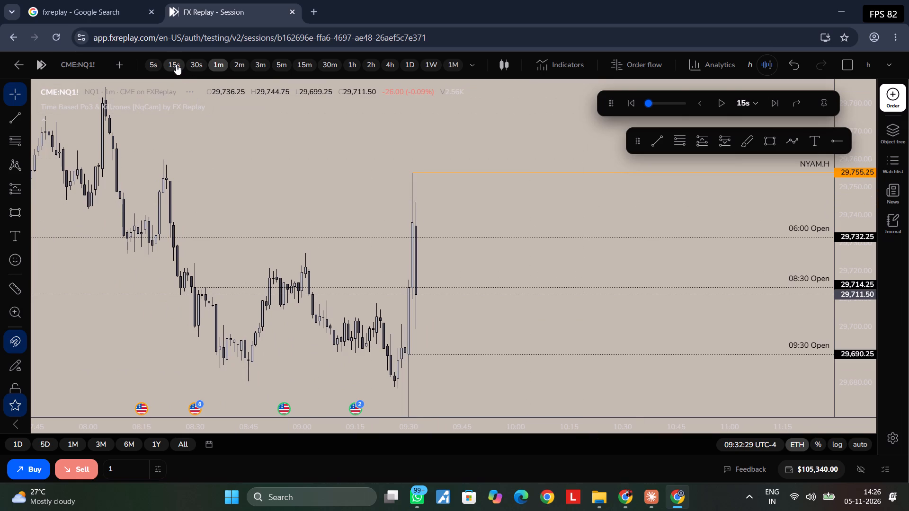
click(176, 64)
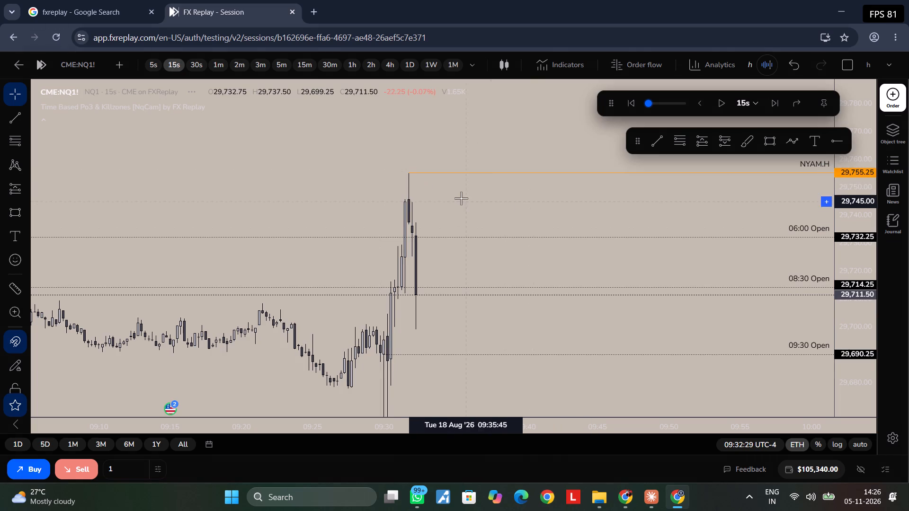
drag(460, 195, 446, 146)
drag(847, 245, 829, 290)
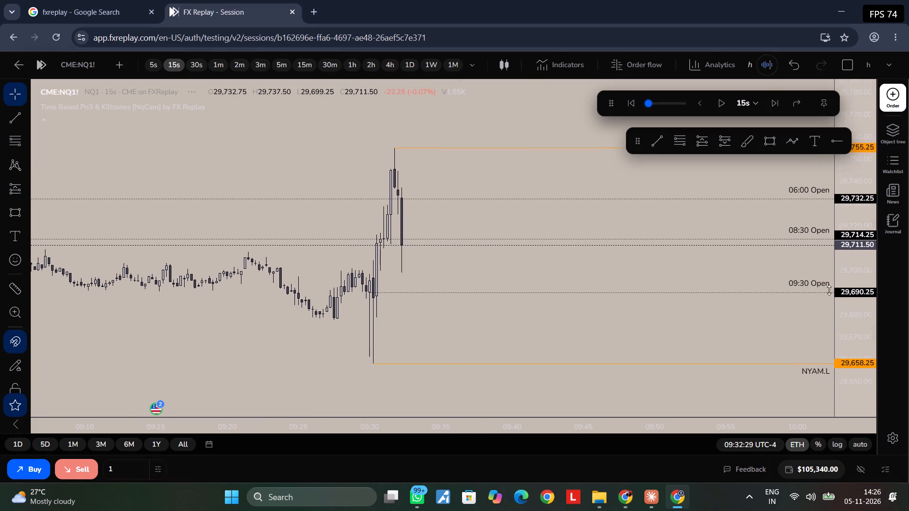
drag(829, 290, 799, 294)
click(669, 136)
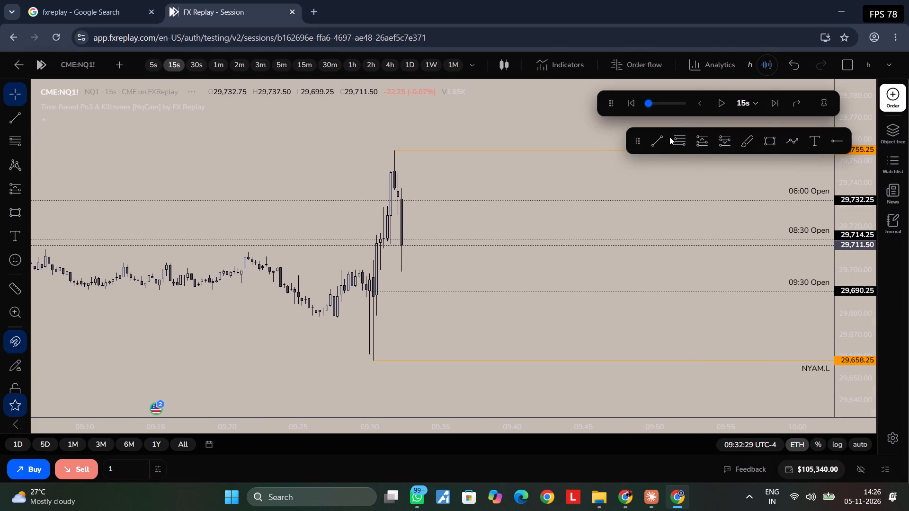
click(673, 139)
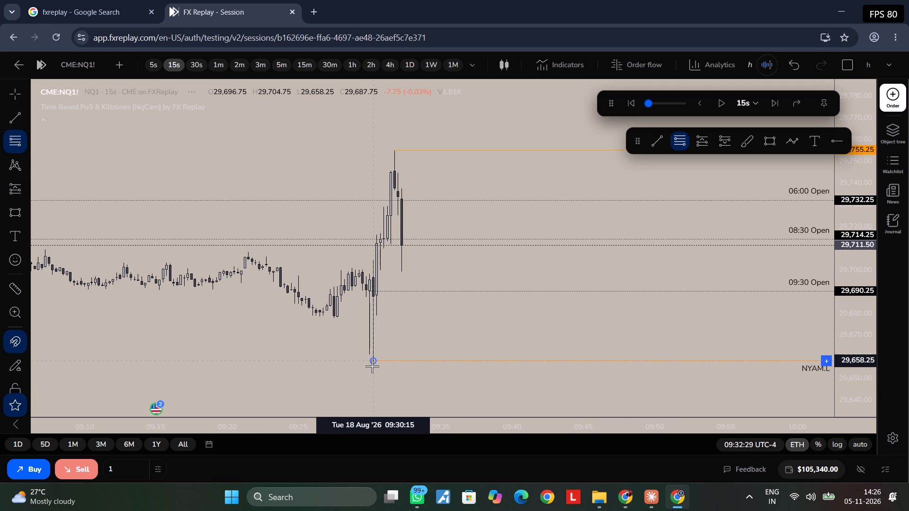
click(372, 366)
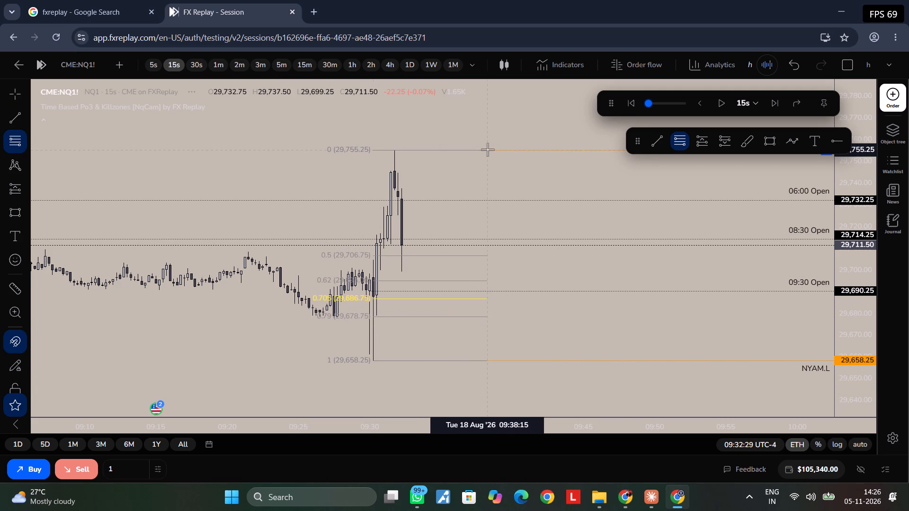
click(488, 150)
click(552, 226)
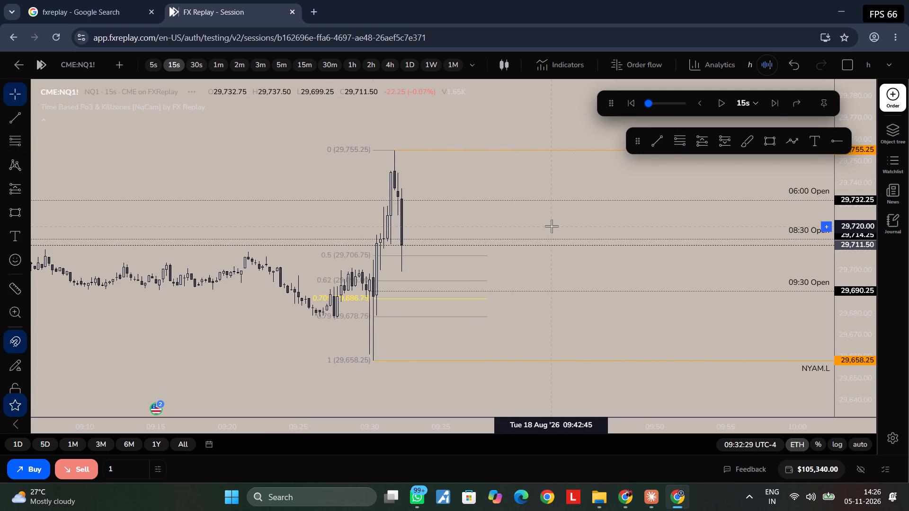
Advance the replay one 15-second step to 09:32:44.
click(776, 103)
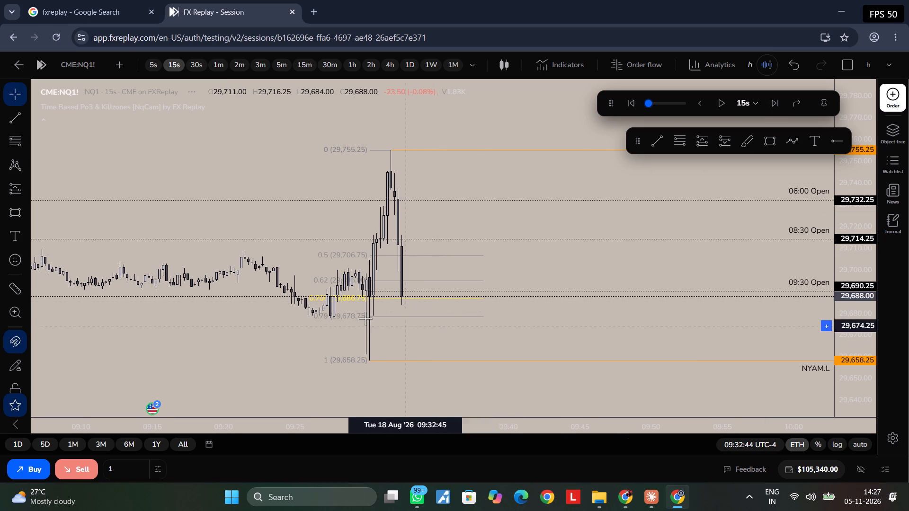
Place a short position drawing with its entry at 29,688.00 and its stop at about 29,746.50.
click(29, 187)
click(105, 223)
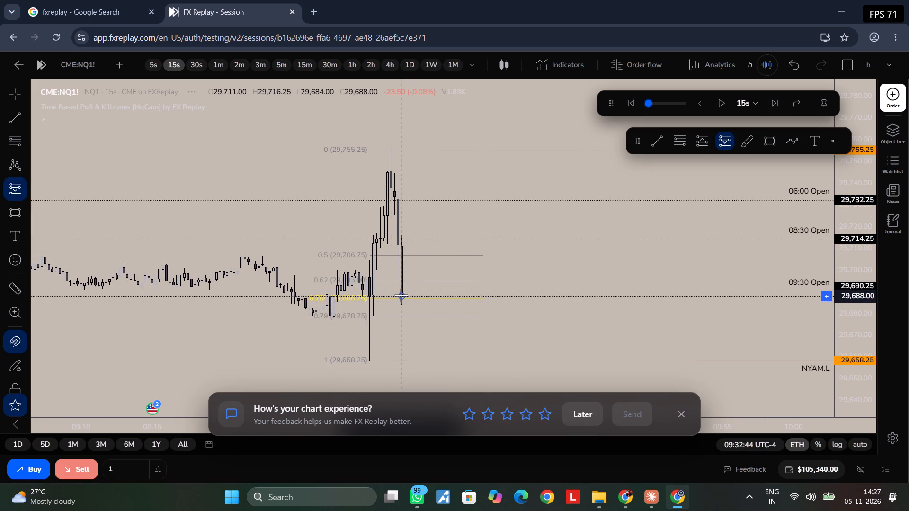
click(401, 295)
drag(432, 262, 409, 170)
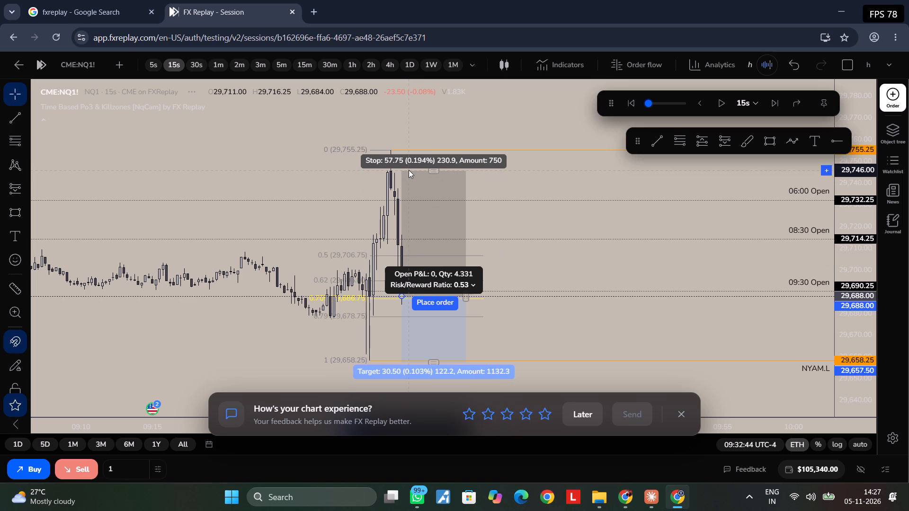
drag(409, 170, 410, 168)
Extend the short position's target below NYAM.L, to about 59.50 points under the entry.
drag(591, 264, 588, 150)
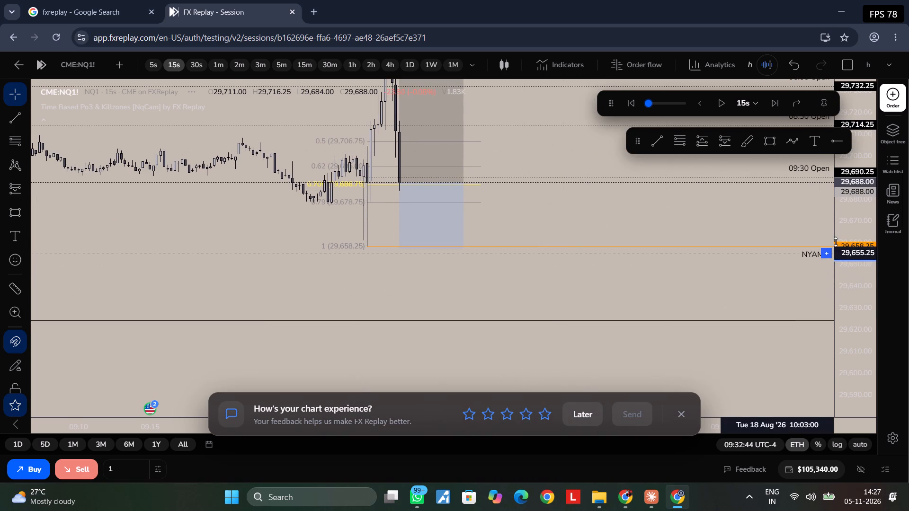
drag(860, 217, 860, 277)
drag(428, 243, 431, 295)
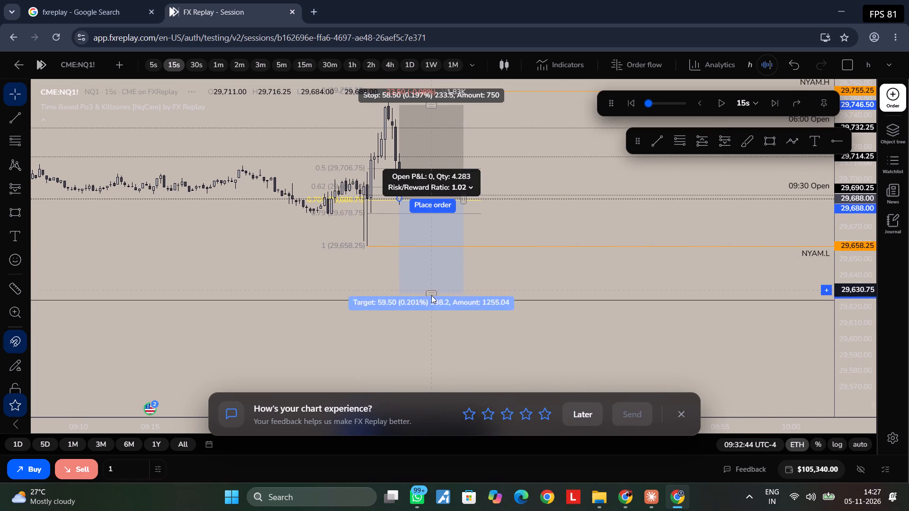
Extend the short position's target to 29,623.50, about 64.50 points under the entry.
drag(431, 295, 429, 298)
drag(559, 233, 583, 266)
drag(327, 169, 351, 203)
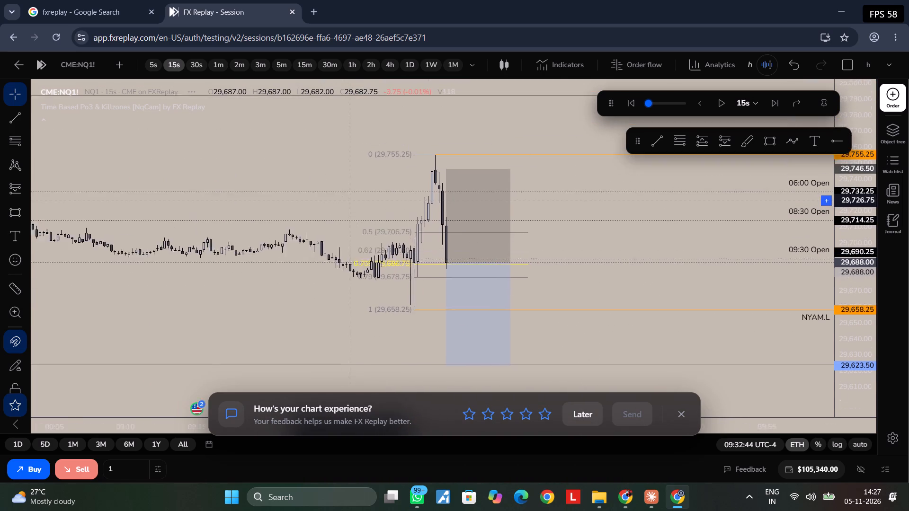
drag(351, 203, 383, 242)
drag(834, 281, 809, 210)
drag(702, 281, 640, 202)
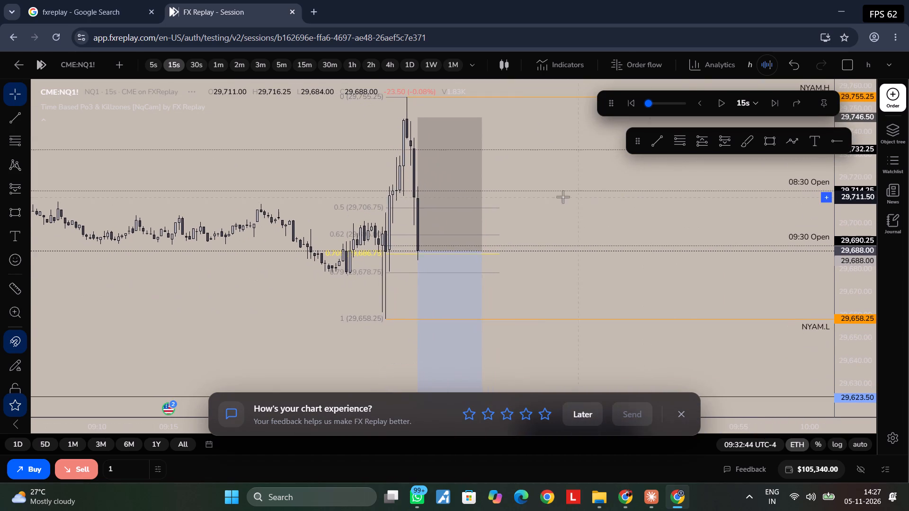
Switch the chart to the 1m timeframe to examine the short position against the wider price action.
click(222, 63)
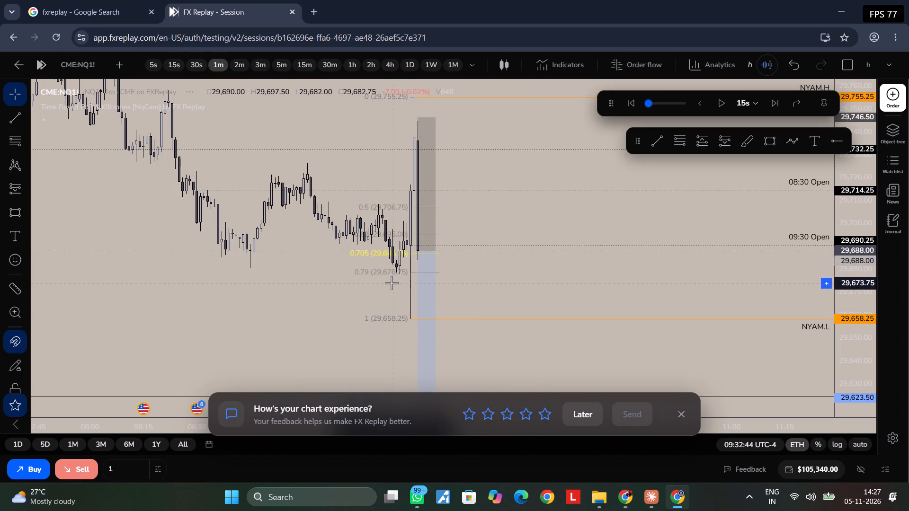
drag(336, 166, 353, 231)
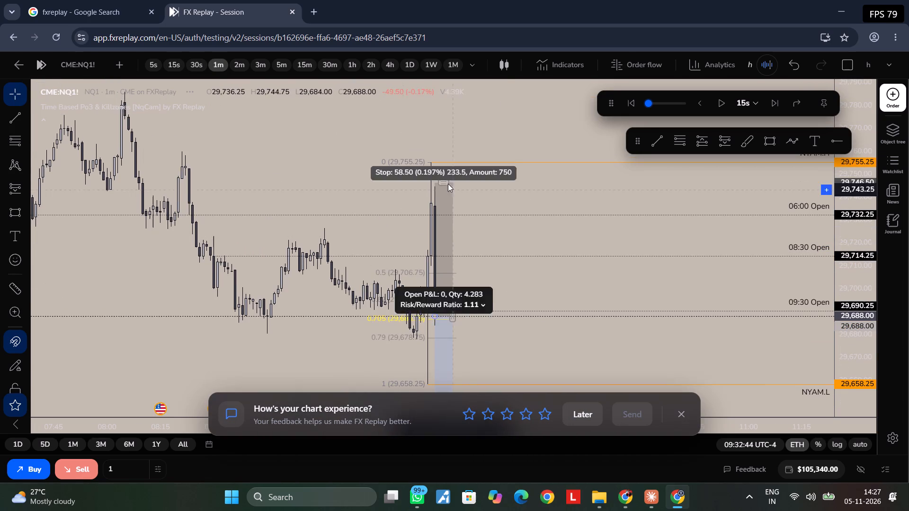
drag(361, 258, 348, 217)
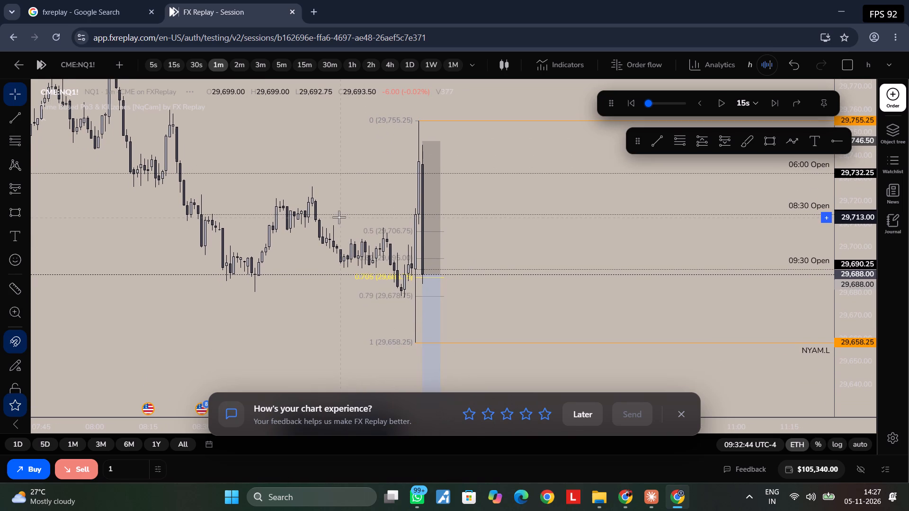
Dismiss the chart experience feedback request.
click(680, 418)
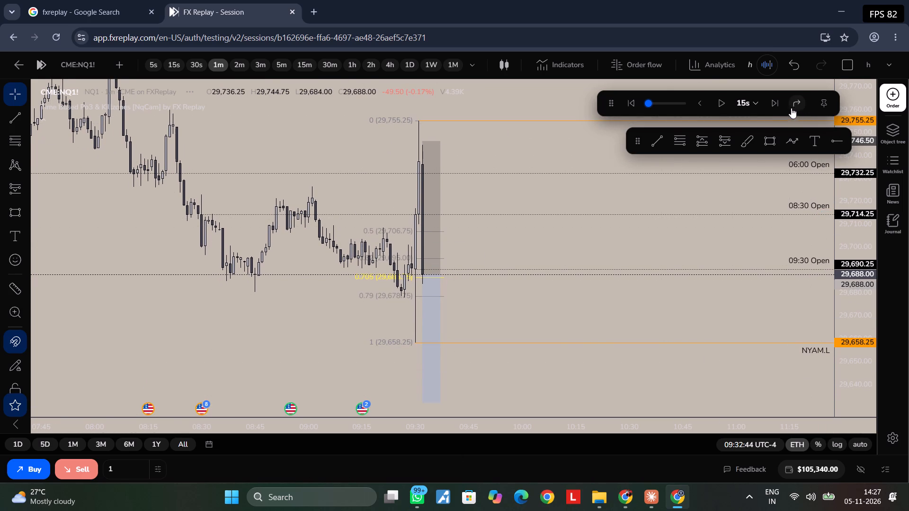
Advance the replay in 15-second steps to 09:35:14.
click(779, 104)
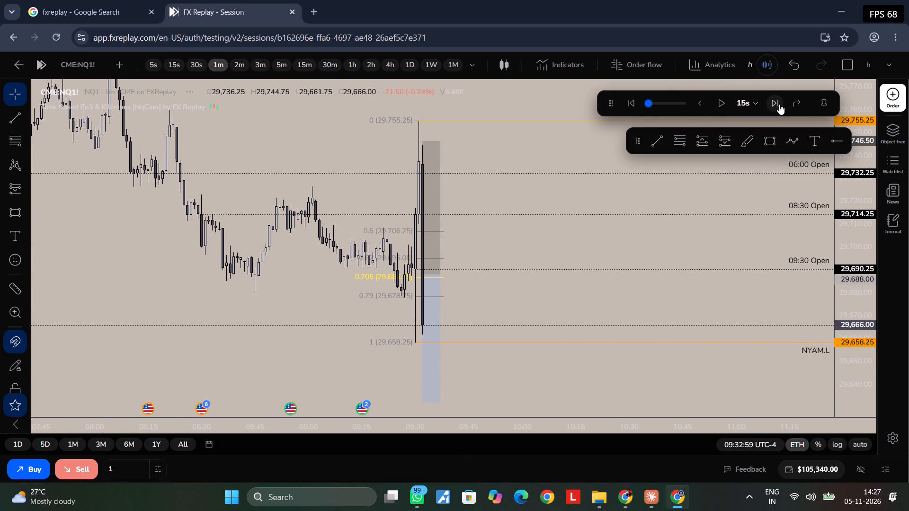
click(779, 104)
click(779, 104)
click(779, 104)
click(779, 104)
drag(633, 275, 626, 241)
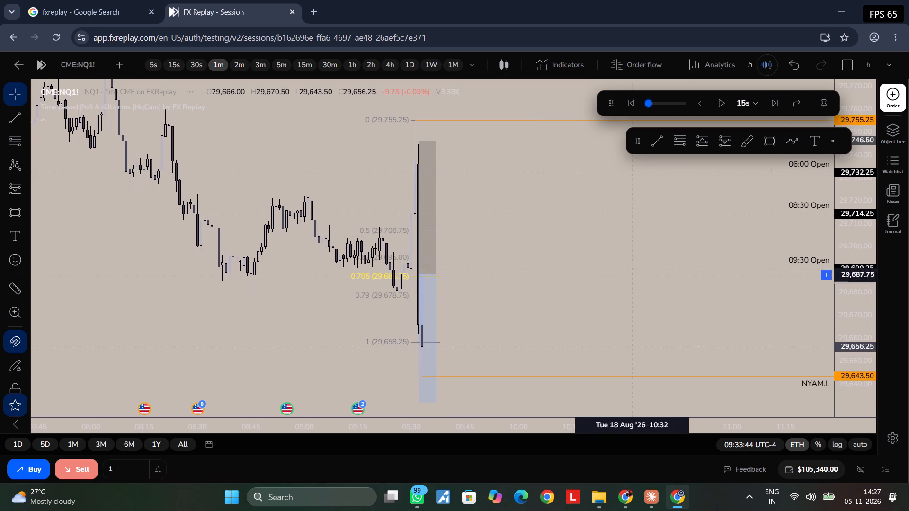
drag(626, 241, 618, 201)
click(773, 108)
click(773, 107)
click(773, 107)
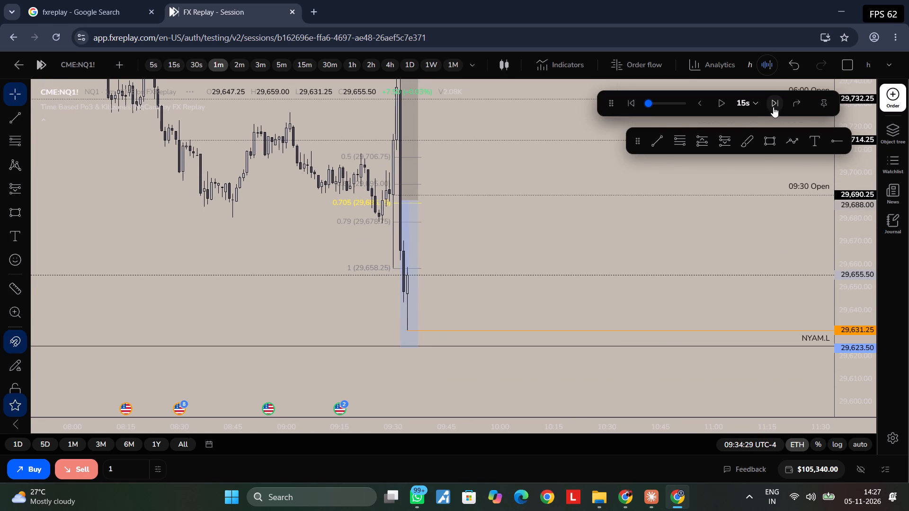
click(773, 107)
click(773, 107)
click(773, 107)
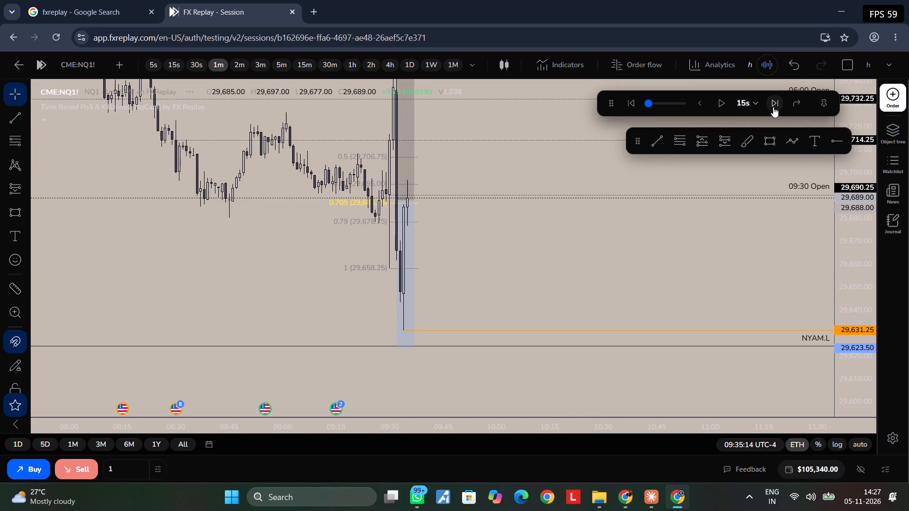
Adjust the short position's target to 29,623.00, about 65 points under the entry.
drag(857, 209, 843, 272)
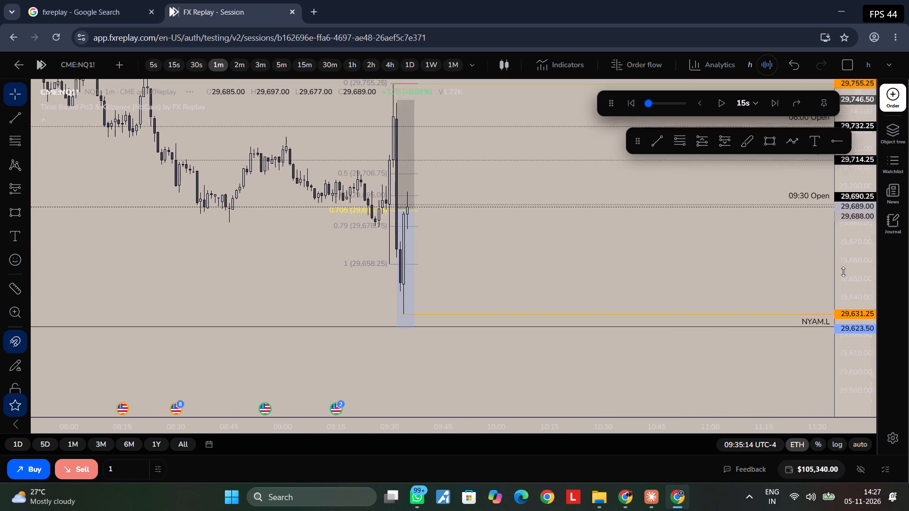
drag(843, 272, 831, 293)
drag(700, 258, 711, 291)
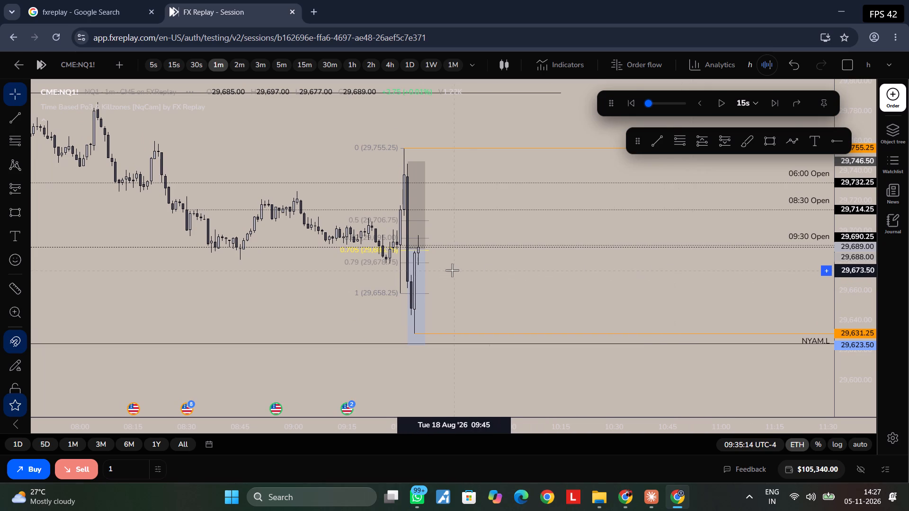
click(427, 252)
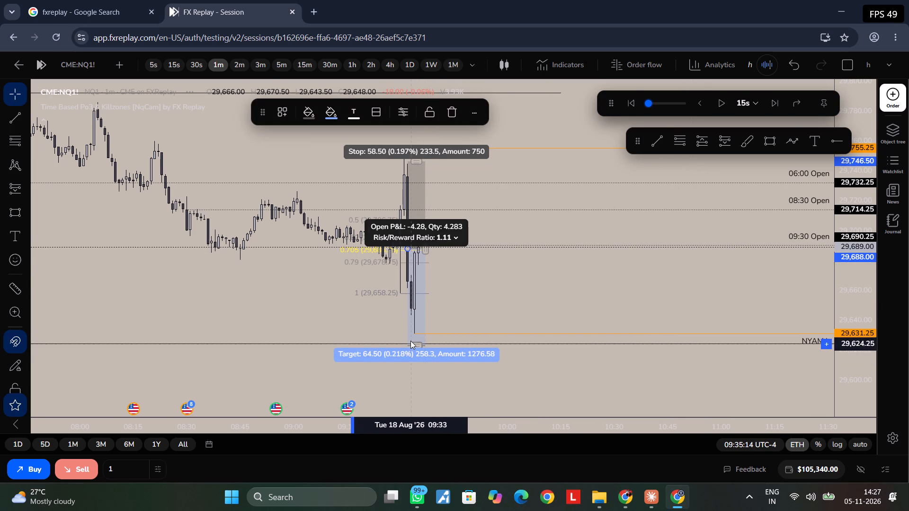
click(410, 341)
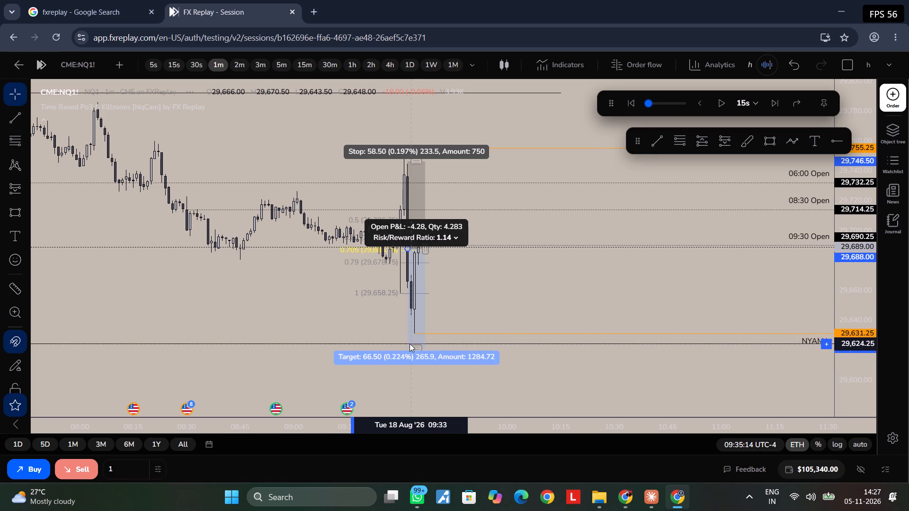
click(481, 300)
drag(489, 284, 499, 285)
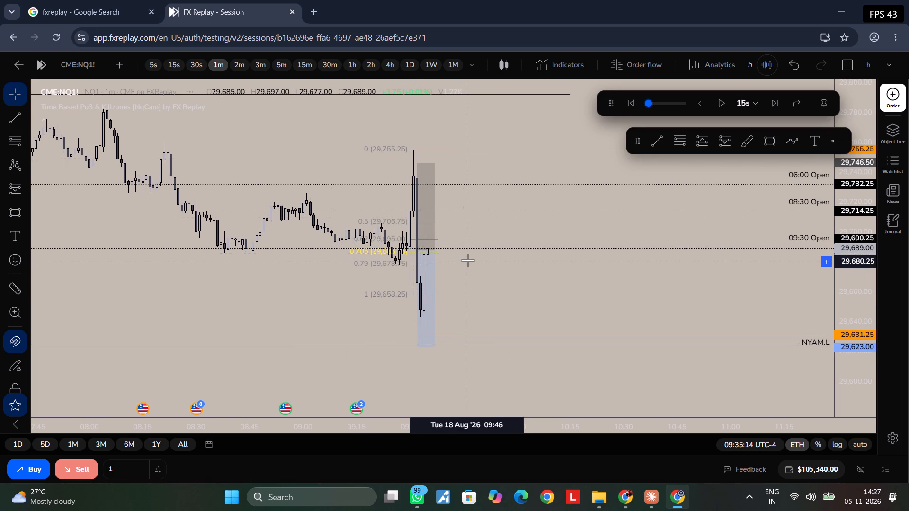
Return to the 15s timeframe and advance the replay in 15-second steps to 09:36:44.
click(170, 66)
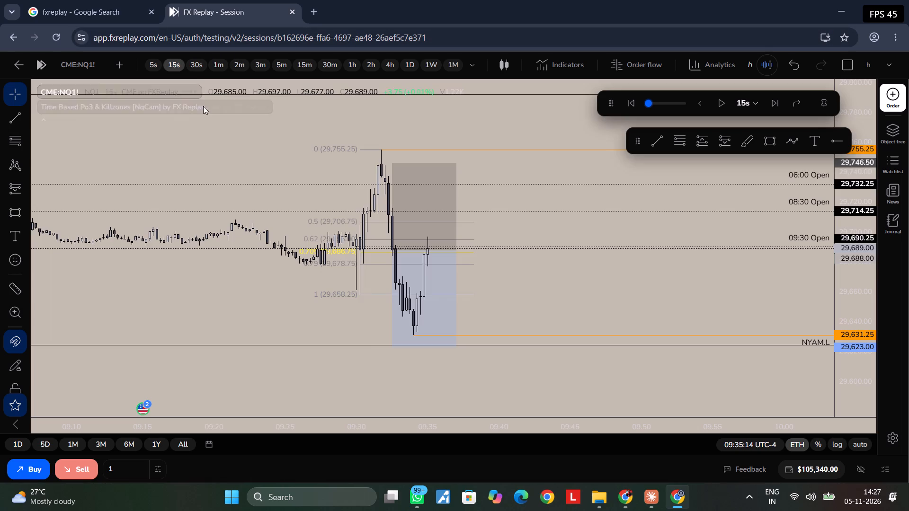
drag(858, 272, 836, 236)
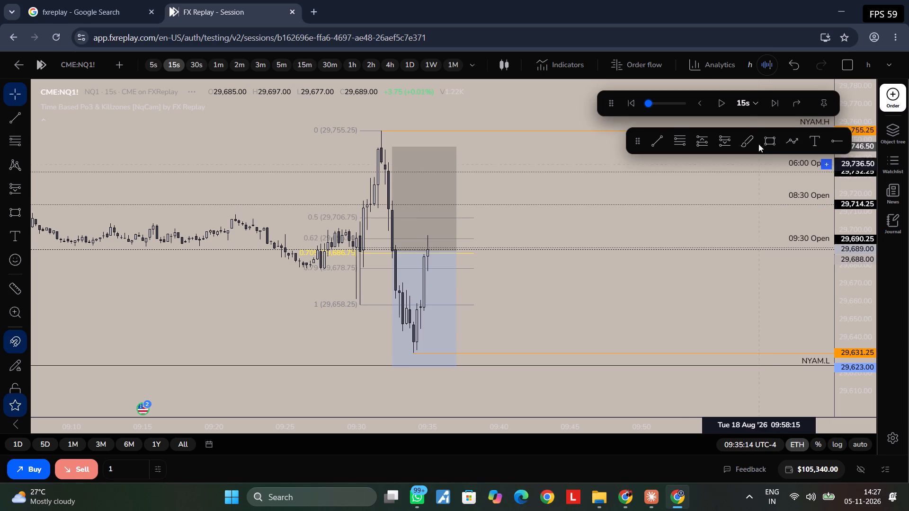
click(770, 108)
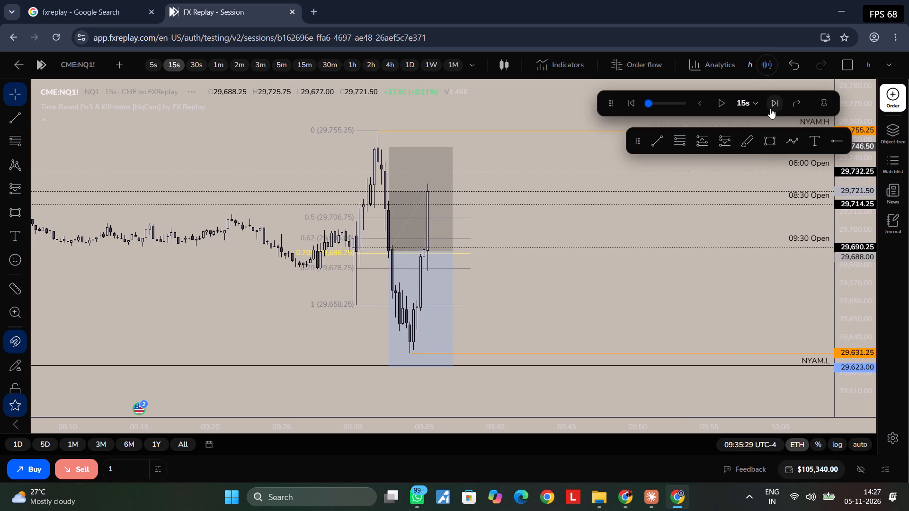
click(770, 108)
click(770, 108)
click(770, 108)
click(770, 108)
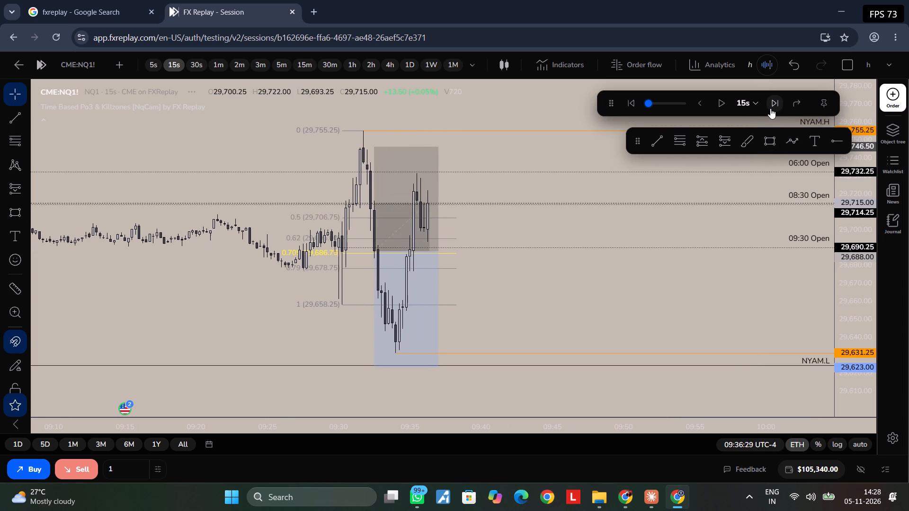
click(770, 108)
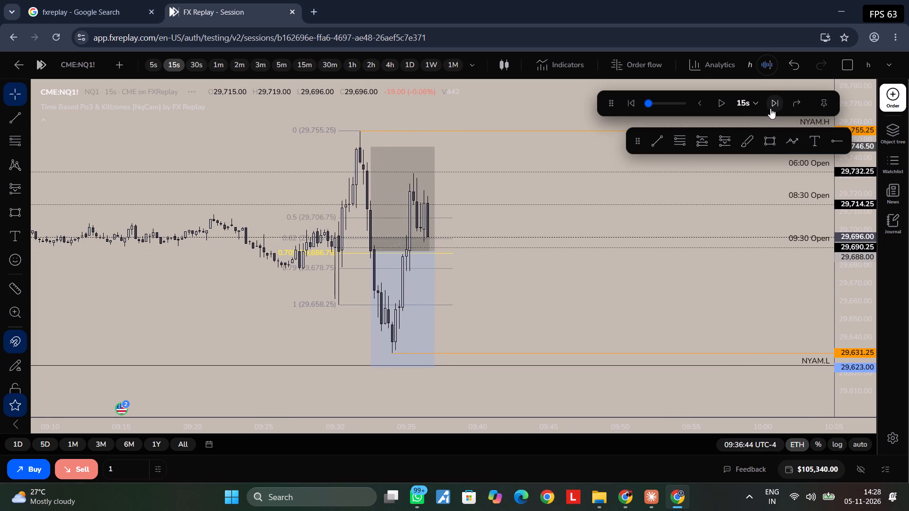
Delete the short position drawing from the chart.
click(430, 183)
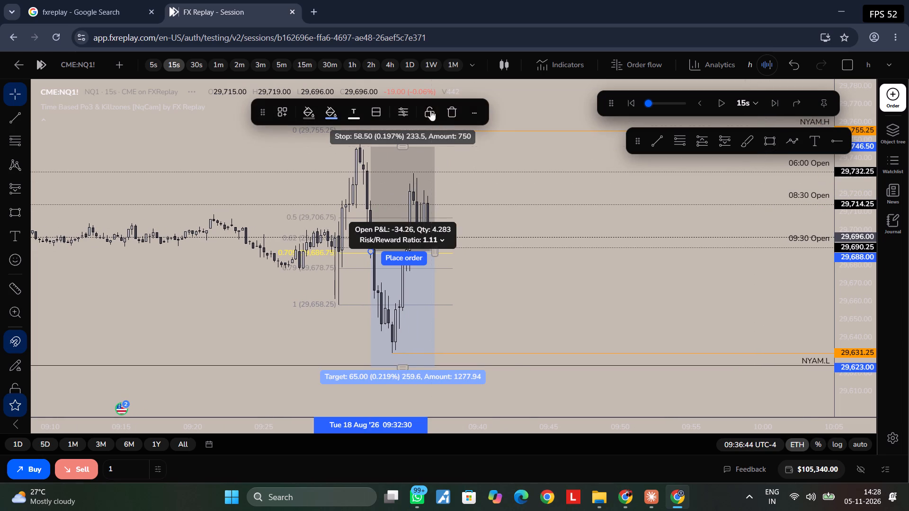
click(444, 110)
drag(518, 305, 517, 277)
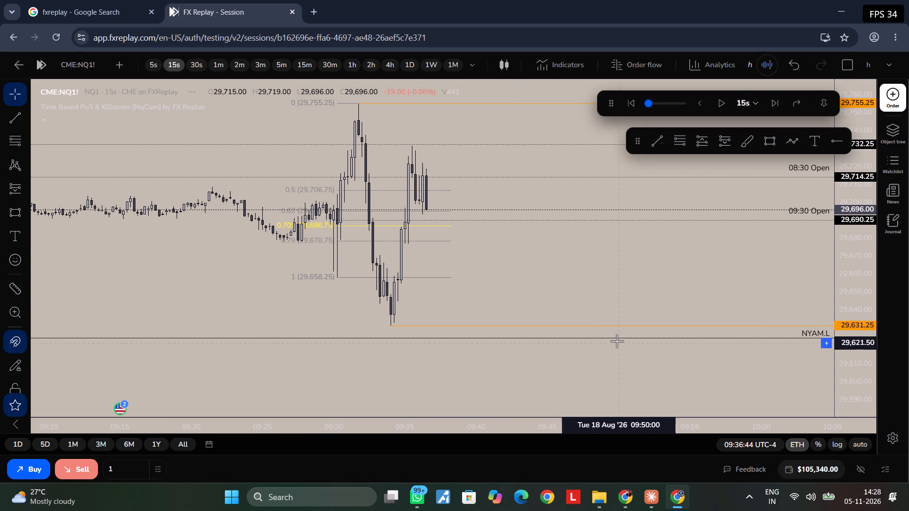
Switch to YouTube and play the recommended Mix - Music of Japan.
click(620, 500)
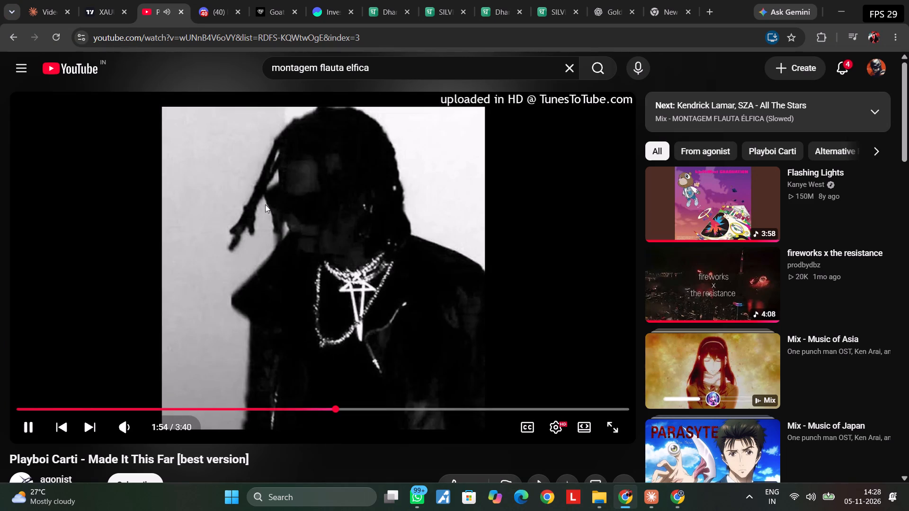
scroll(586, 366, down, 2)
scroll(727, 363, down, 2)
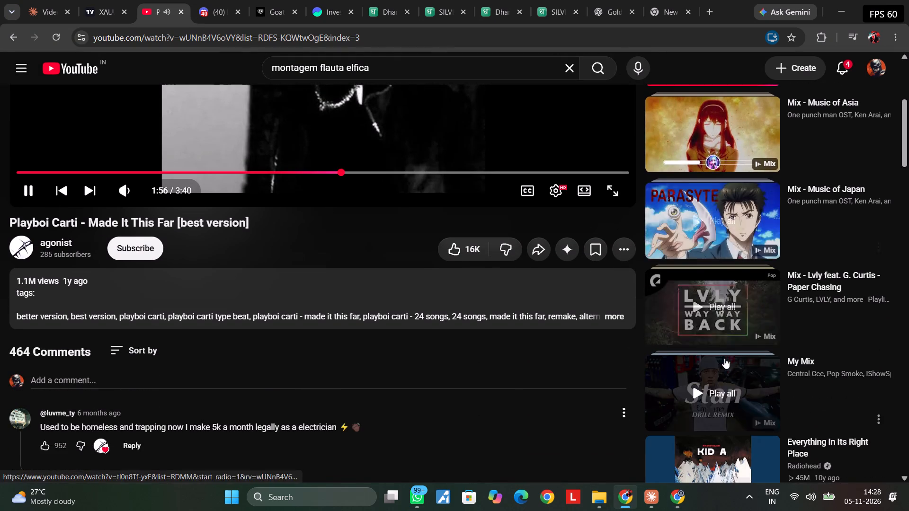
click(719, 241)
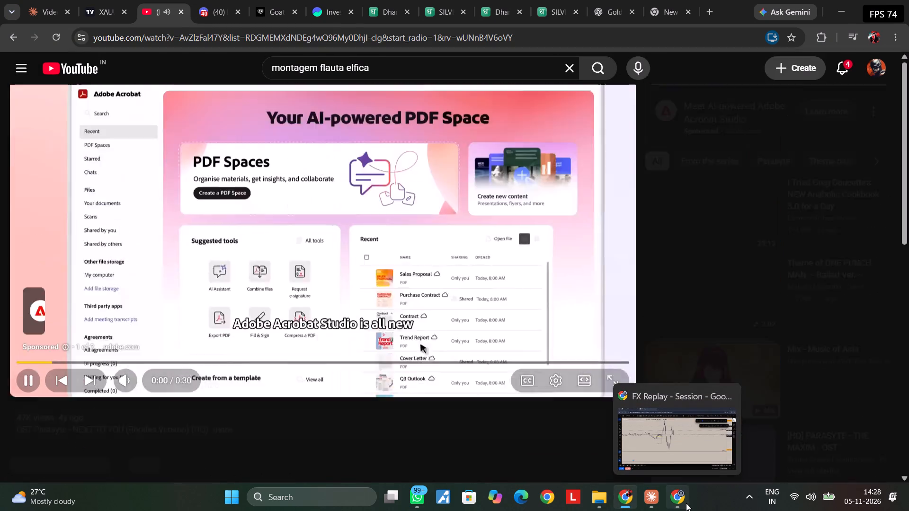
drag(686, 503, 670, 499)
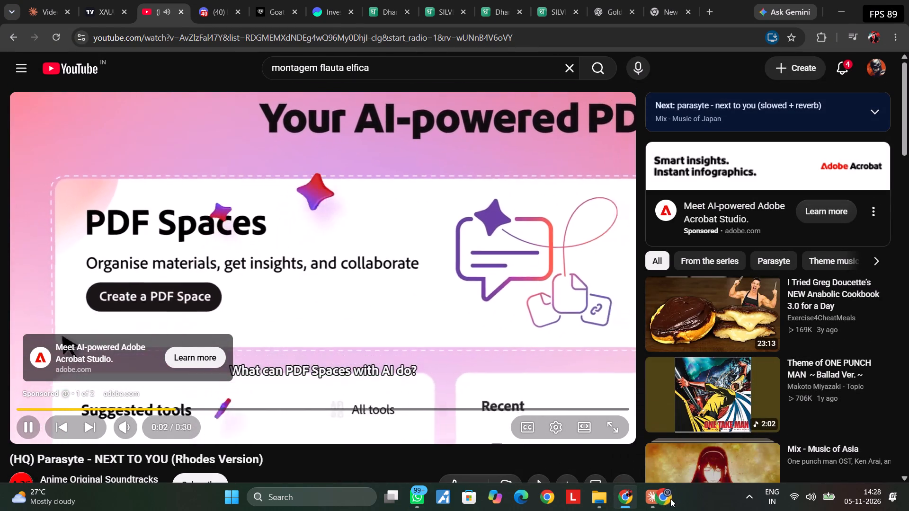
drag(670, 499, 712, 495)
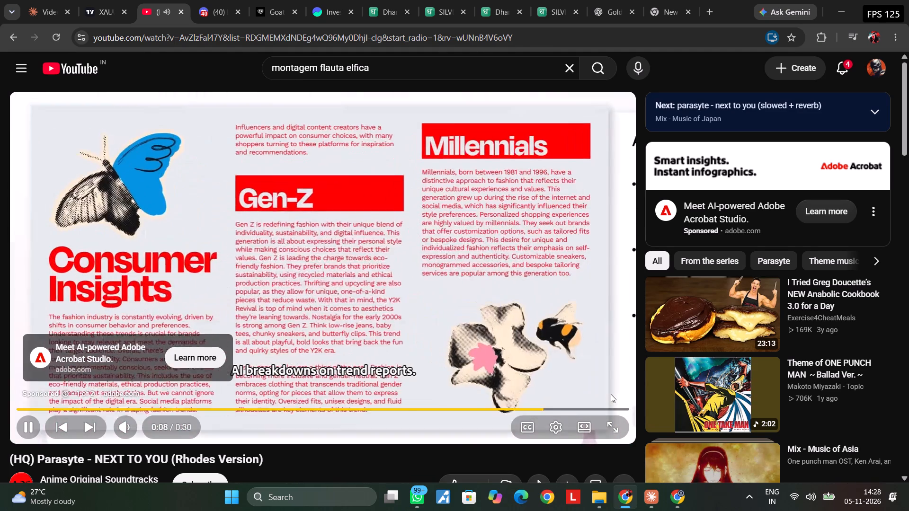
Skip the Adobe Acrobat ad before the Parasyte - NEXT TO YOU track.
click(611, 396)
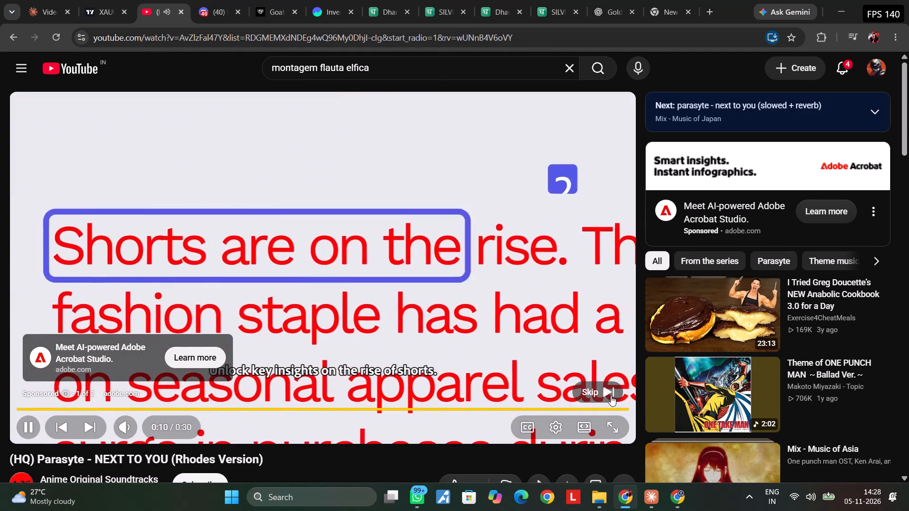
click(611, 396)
Play the recommended [HQ] PARASYTE - THE MAXIM - OST playlist instead of the current mix.
click(672, 502)
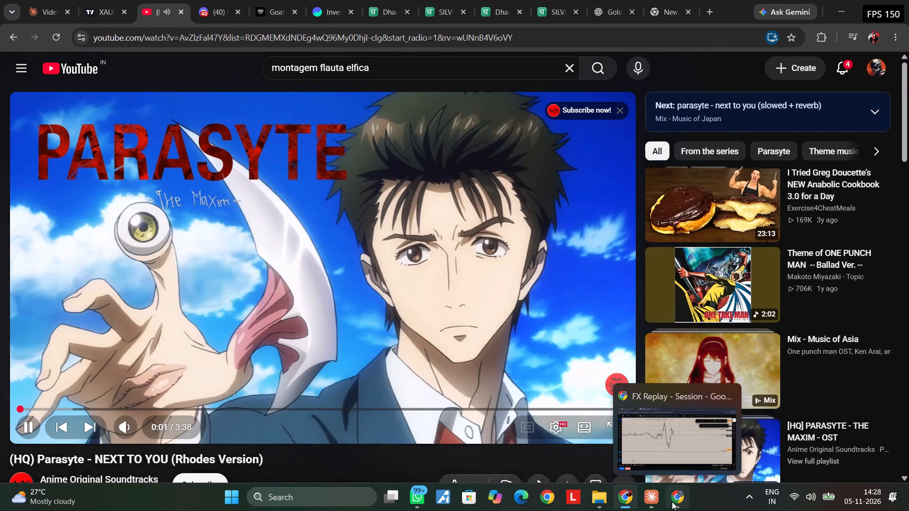
click(630, 499)
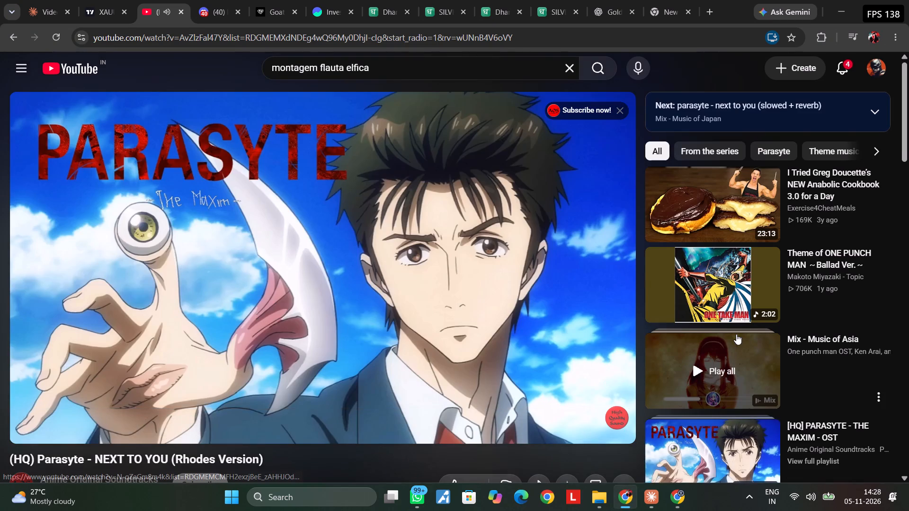
scroll(736, 334, down, 2)
click(736, 333)
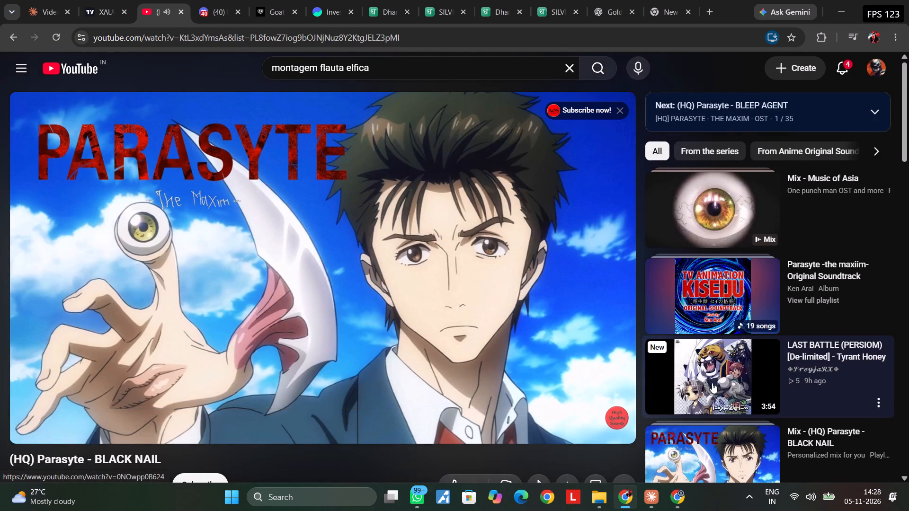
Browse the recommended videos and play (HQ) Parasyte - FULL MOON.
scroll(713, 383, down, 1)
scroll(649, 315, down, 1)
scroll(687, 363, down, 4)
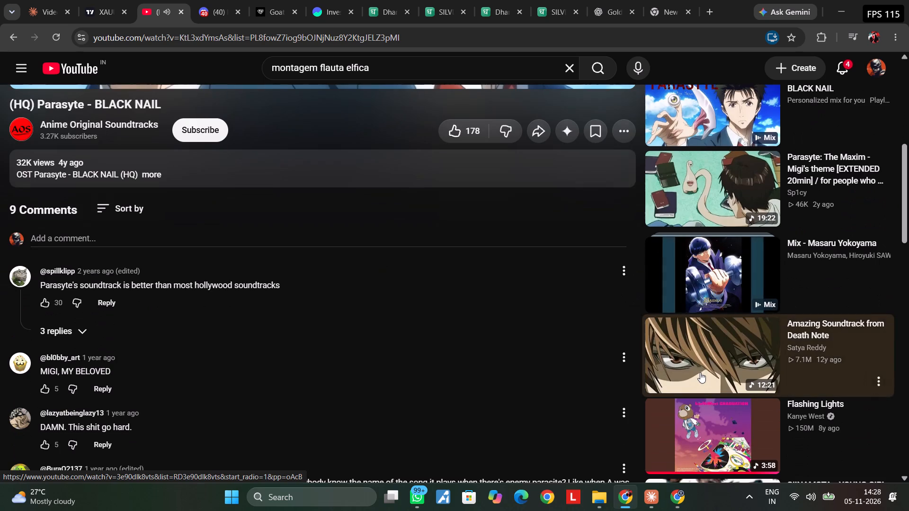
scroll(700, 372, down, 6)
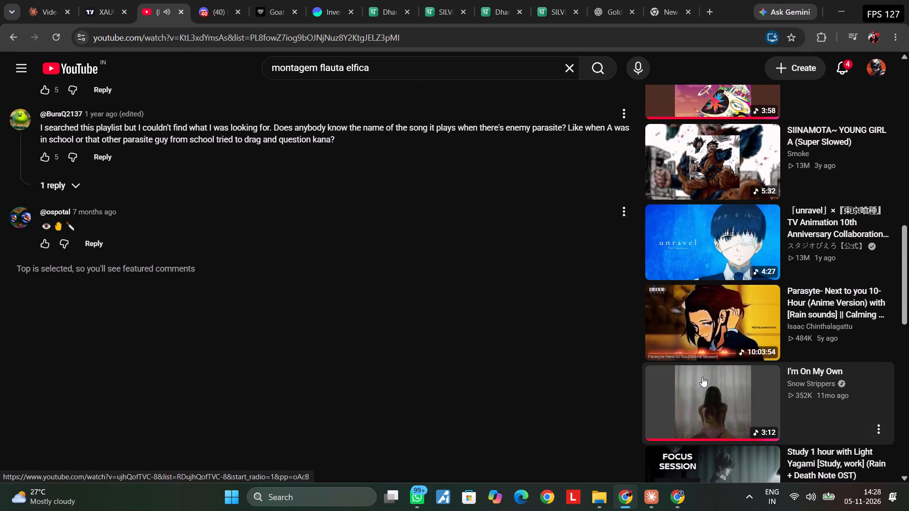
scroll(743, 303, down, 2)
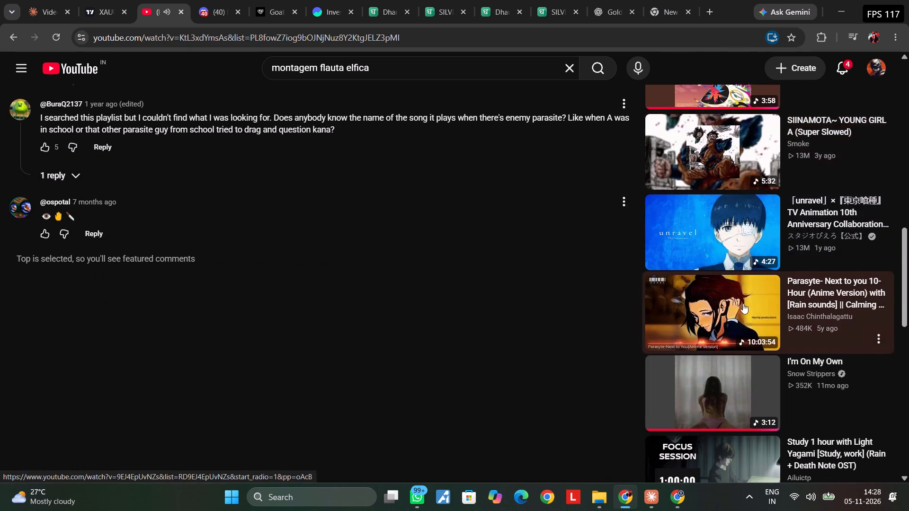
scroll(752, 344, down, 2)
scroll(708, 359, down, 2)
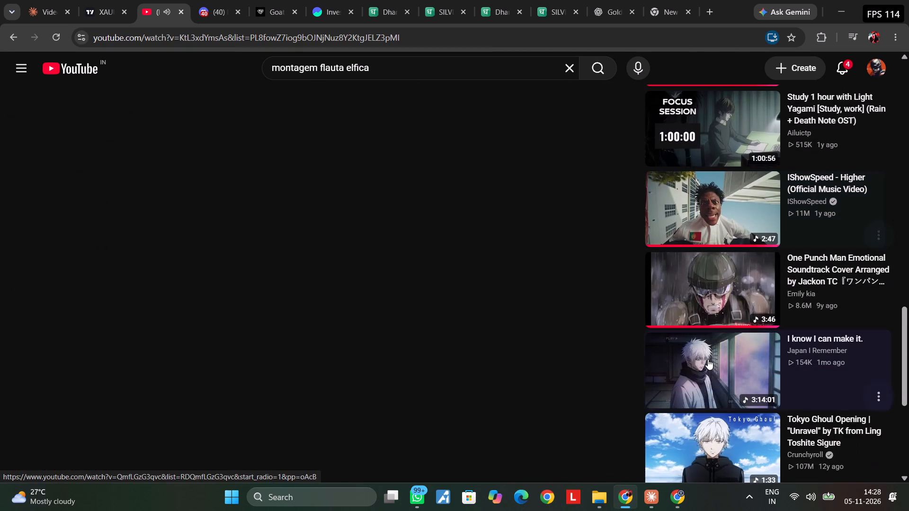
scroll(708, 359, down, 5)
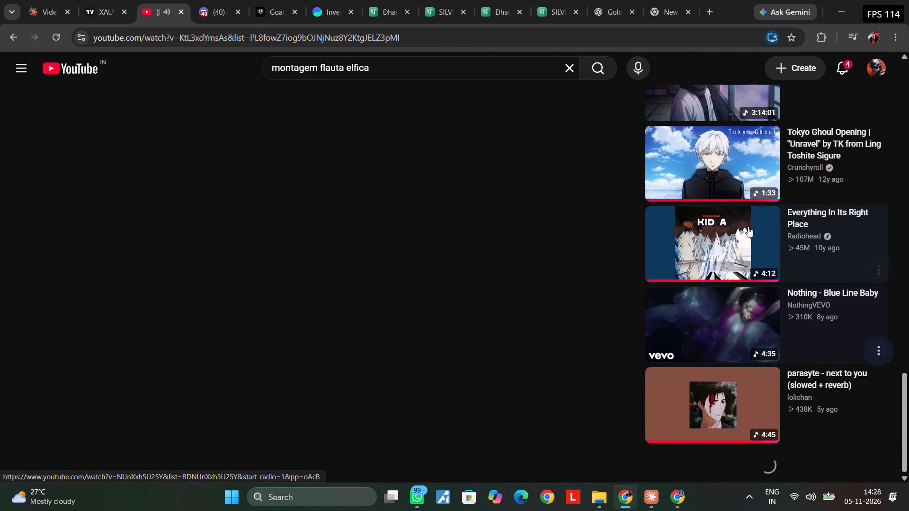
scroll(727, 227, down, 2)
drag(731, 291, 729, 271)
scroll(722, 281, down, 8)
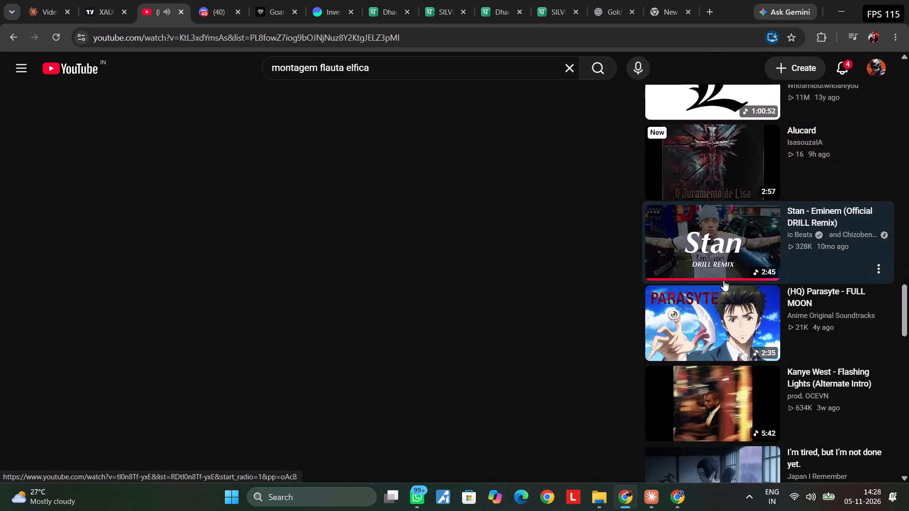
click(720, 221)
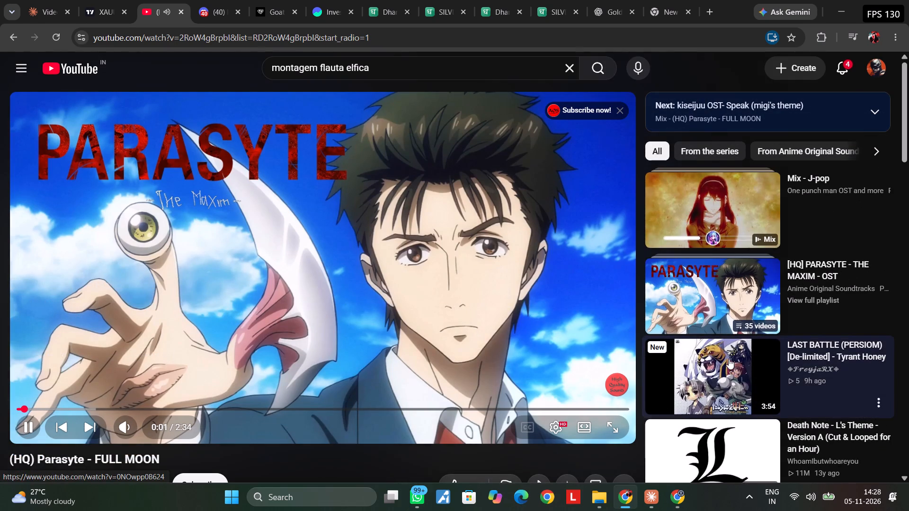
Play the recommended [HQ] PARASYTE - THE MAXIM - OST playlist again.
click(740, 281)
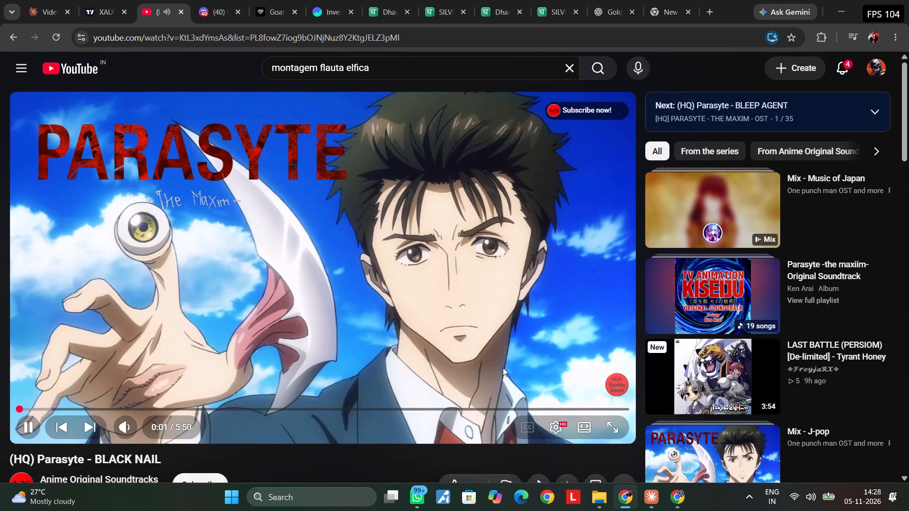
Play the recommended Mix - J-pop in place of the Parasyte OST playlist.
scroll(708, 407, down, 2)
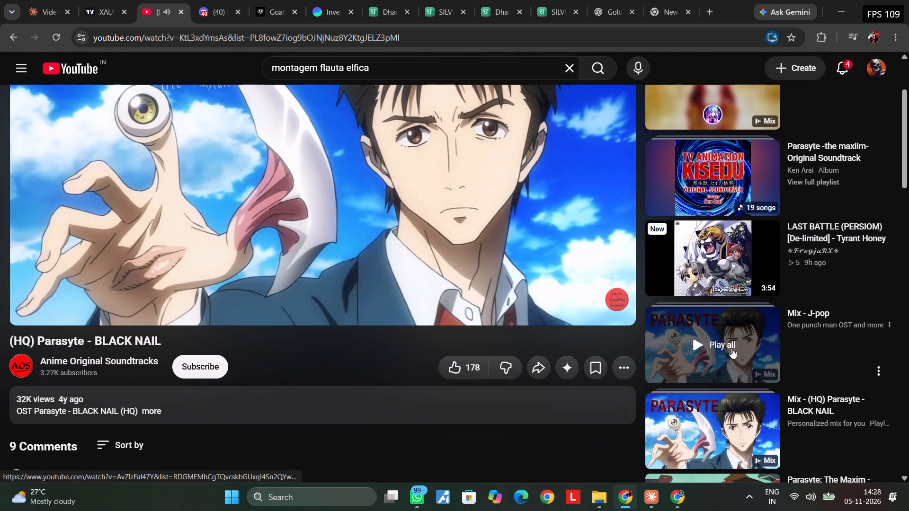
click(731, 348)
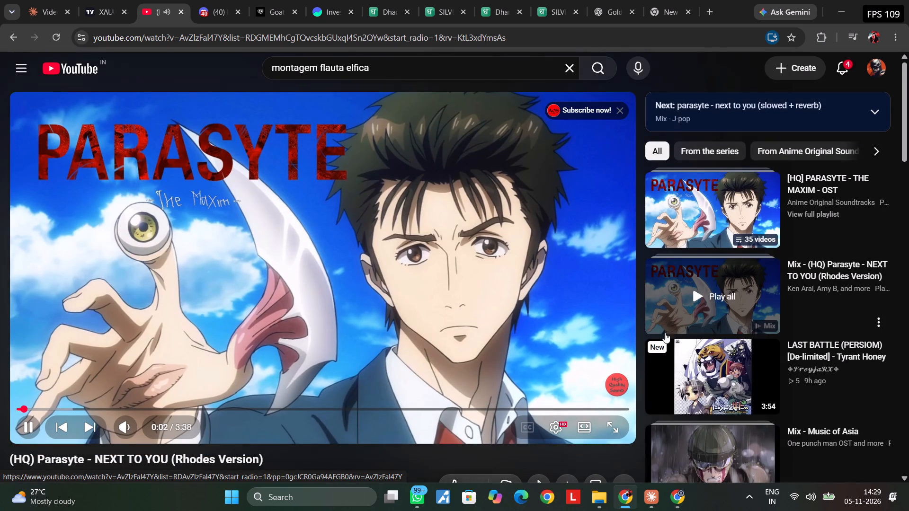
Look through the recommendations and play Kiseijuu [AMV] - It's the Right Time as background music.
scroll(662, 335, down, 13)
scroll(662, 335, up, 1)
scroll(662, 335, down, 1)
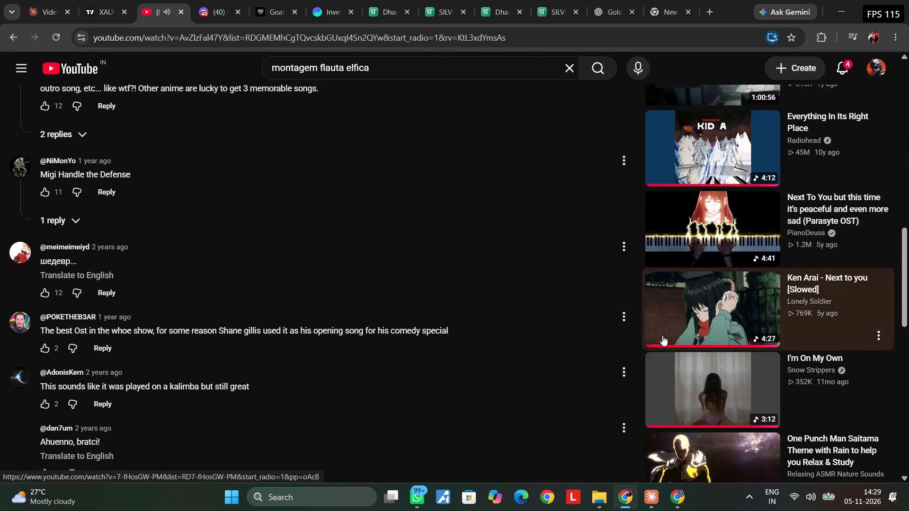
scroll(624, 260, down, 4)
drag(423, 76, 179, 80)
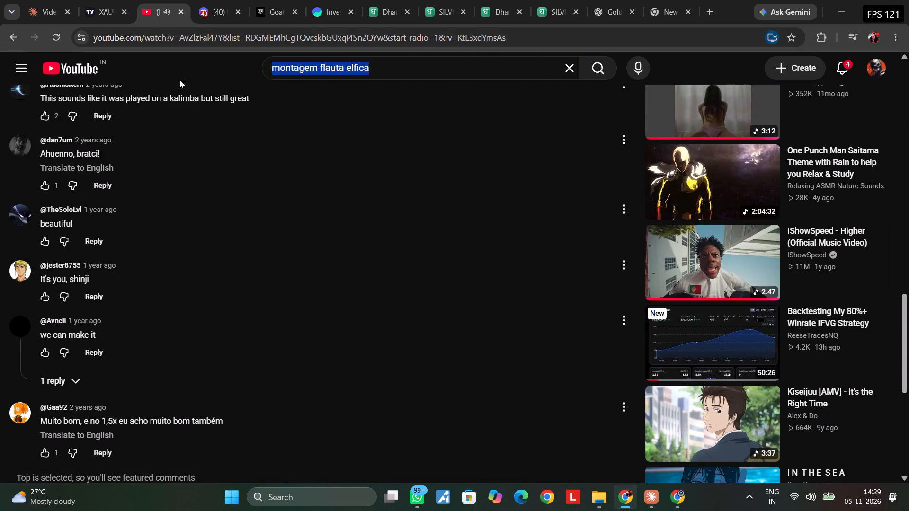
drag(179, 80, 187, 80)
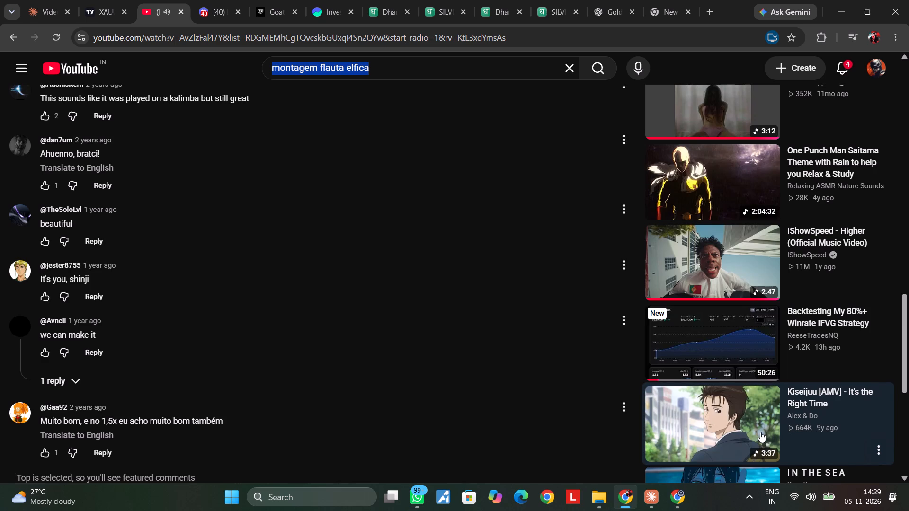
click(760, 432)
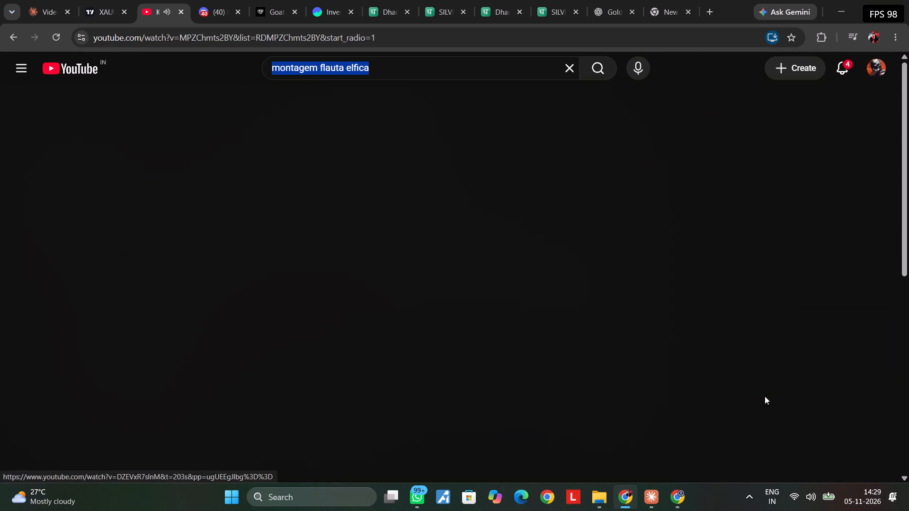
scroll(706, 382, down, 1)
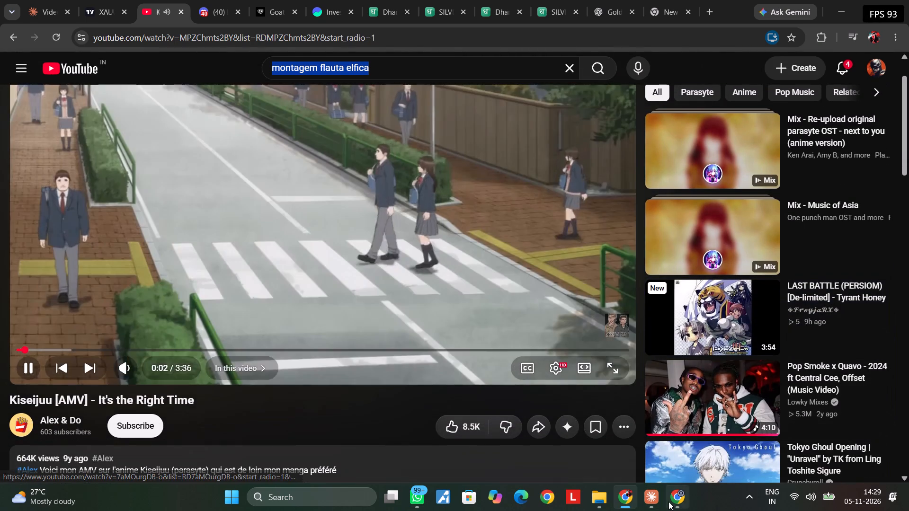
Switch to the FX Replay session and advance the CME:NQ1! 15s replay six candles to 09:38:14.
click(670, 500)
drag(496, 291, 626, 333)
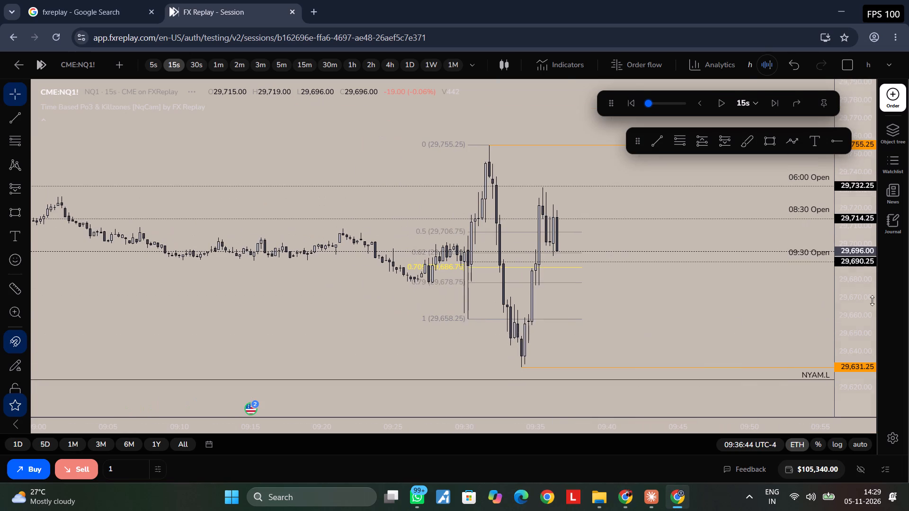
drag(850, 292, 839, 273)
click(770, 103)
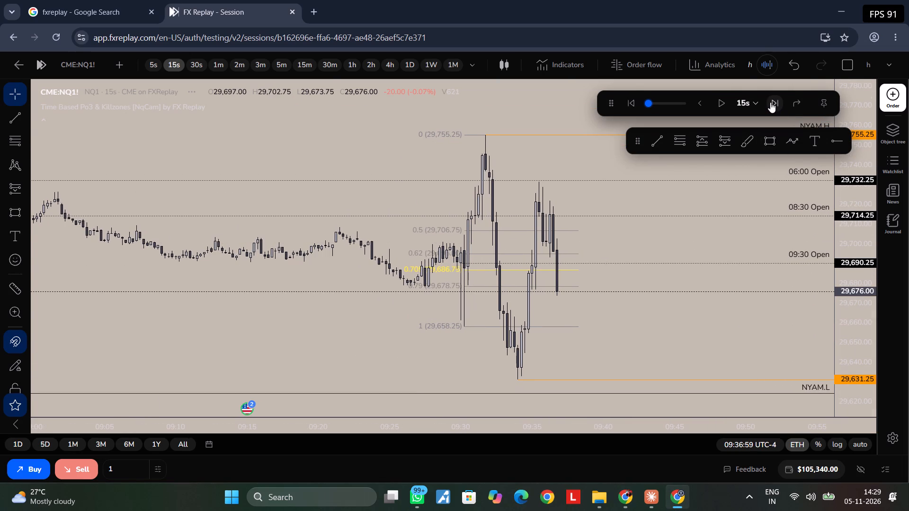
click(770, 102)
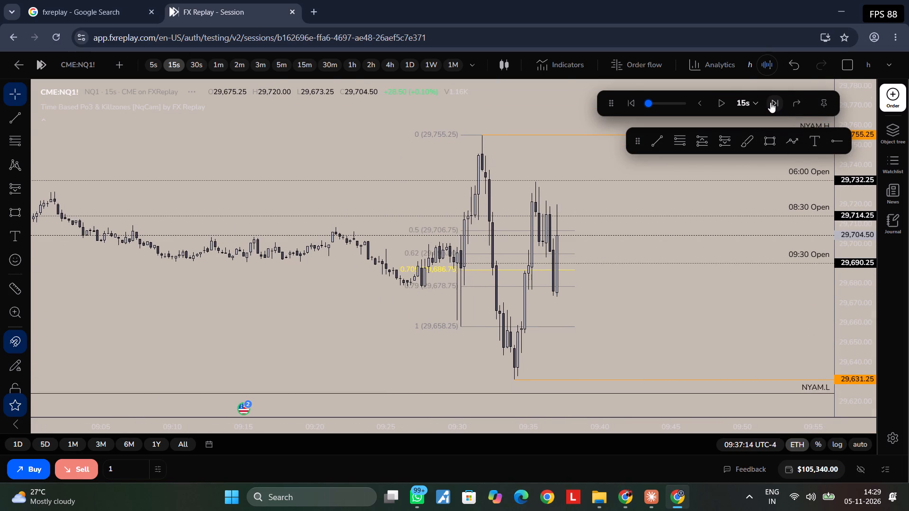
click(770, 102)
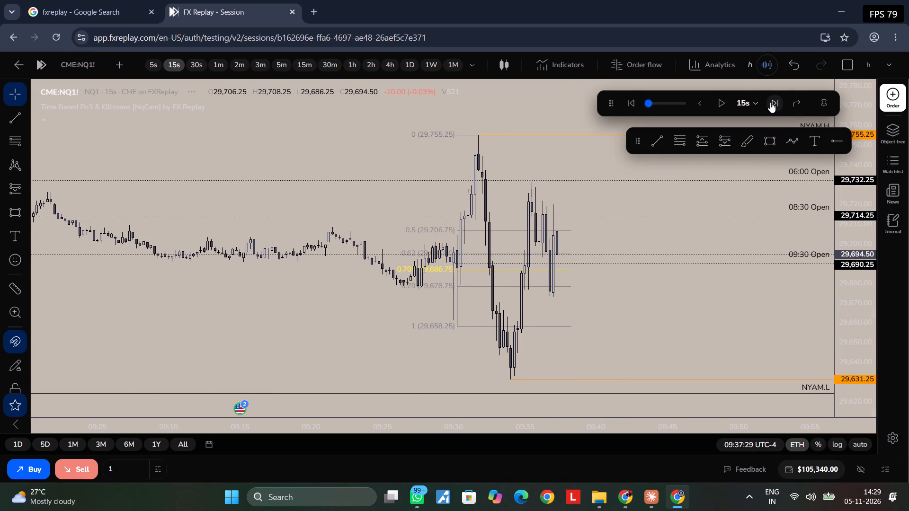
click(770, 102)
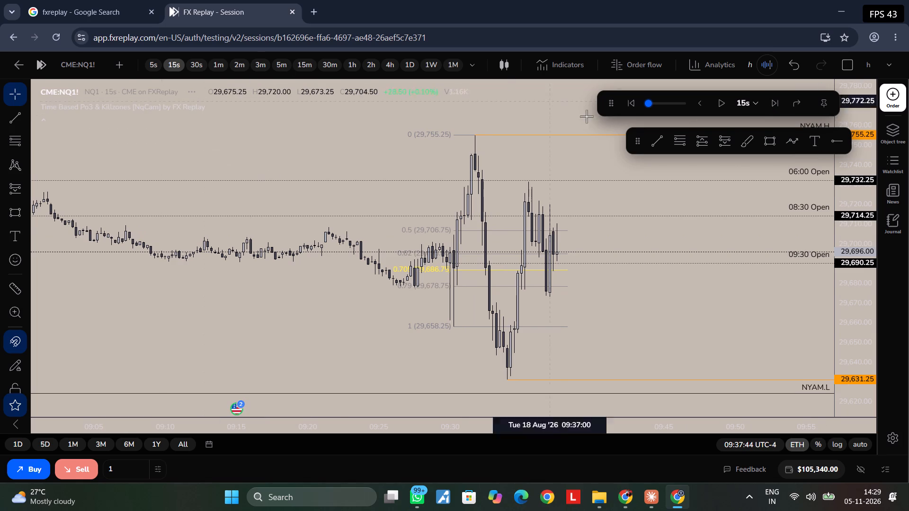
click(775, 102)
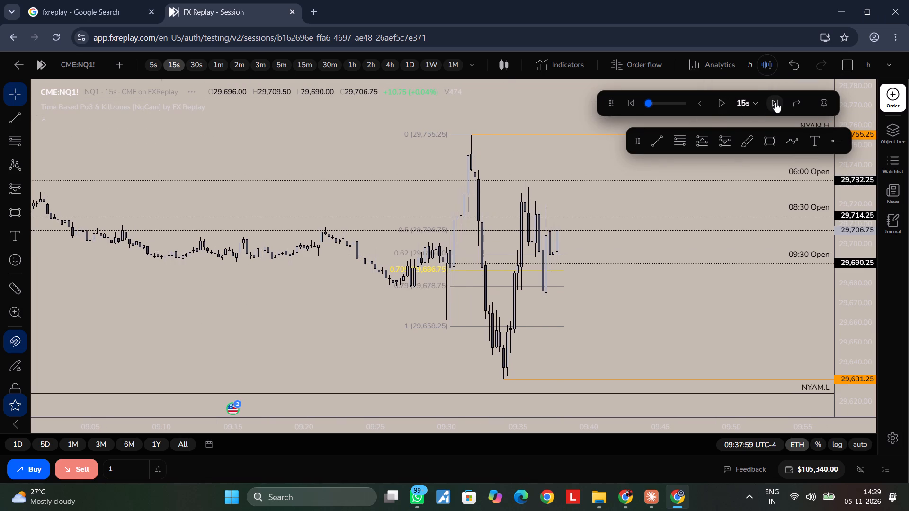
click(775, 102)
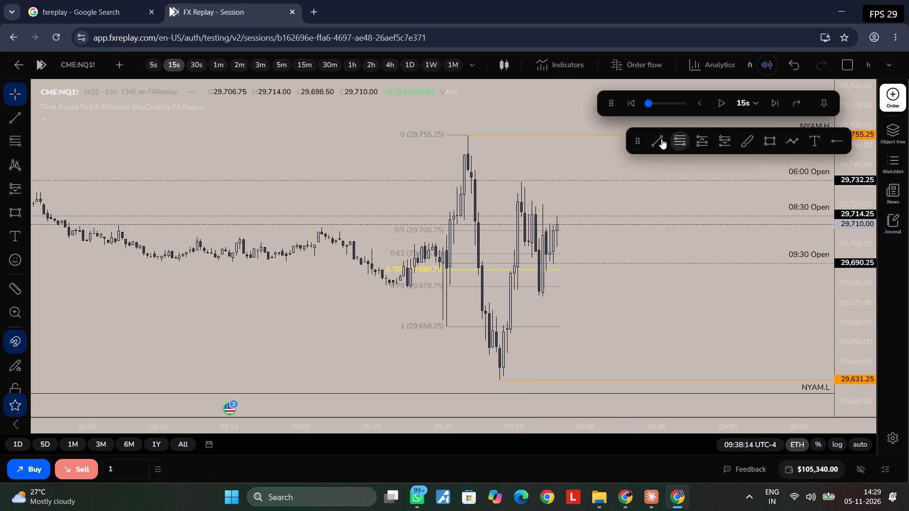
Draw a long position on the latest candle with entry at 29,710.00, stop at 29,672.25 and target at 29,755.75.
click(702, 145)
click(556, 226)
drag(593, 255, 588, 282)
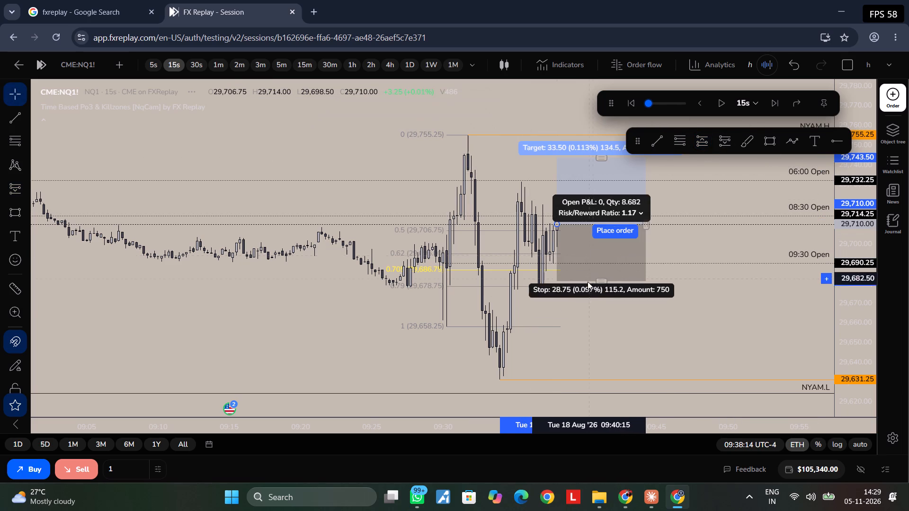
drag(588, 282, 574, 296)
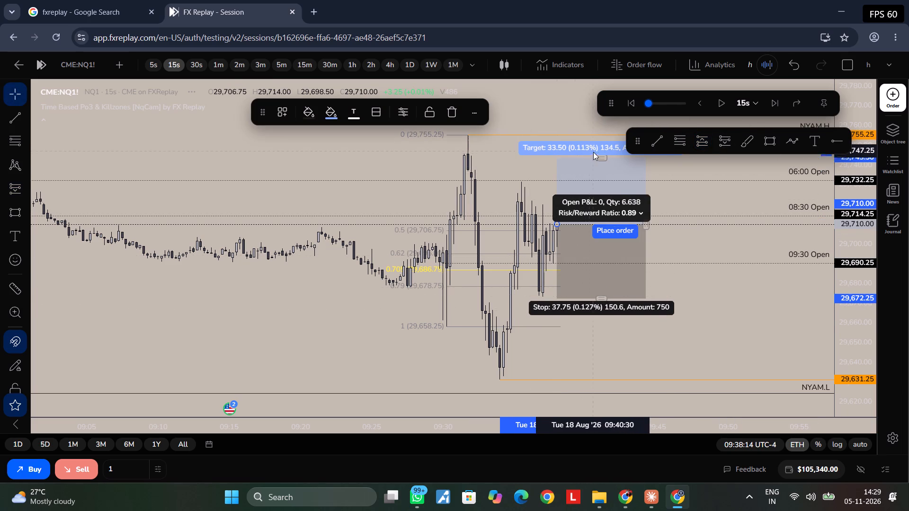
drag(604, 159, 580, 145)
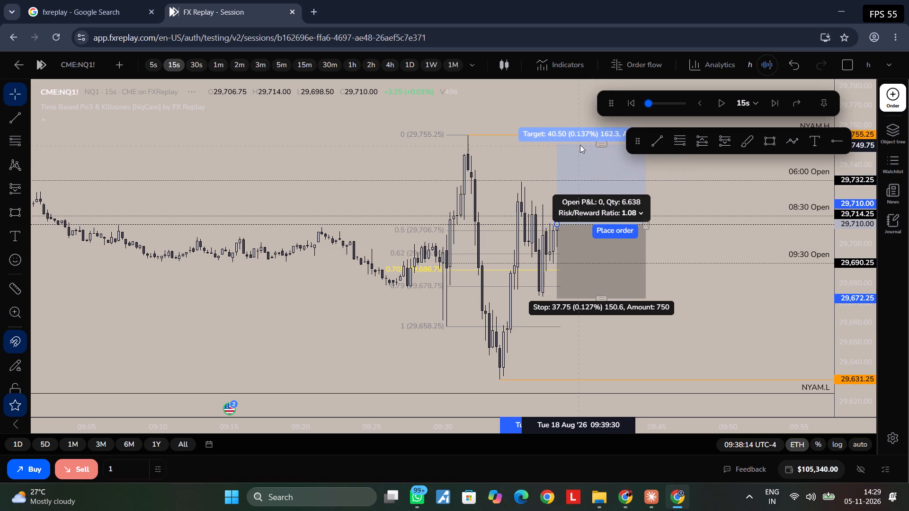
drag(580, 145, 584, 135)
Advance the replay candle by candle to 09:40:29 to test the long position against the price.
drag(724, 217, 655, 219)
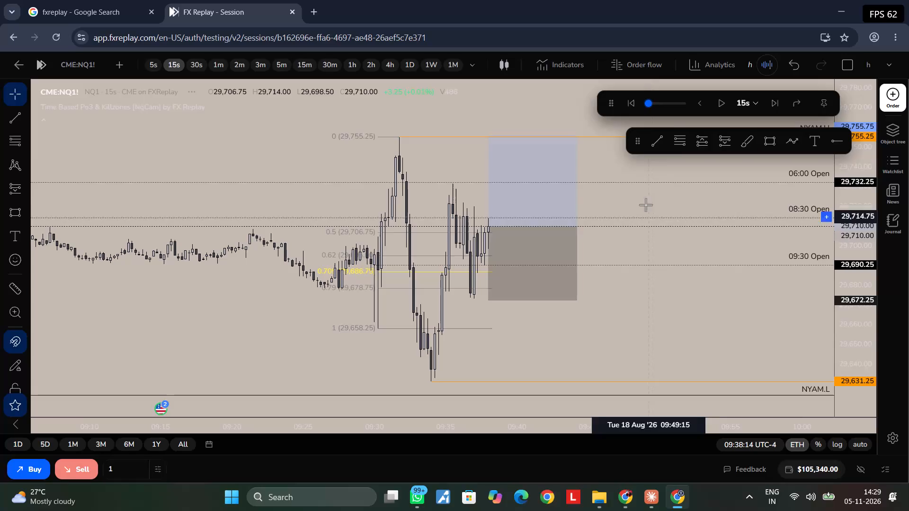
click(772, 106)
click(772, 106)
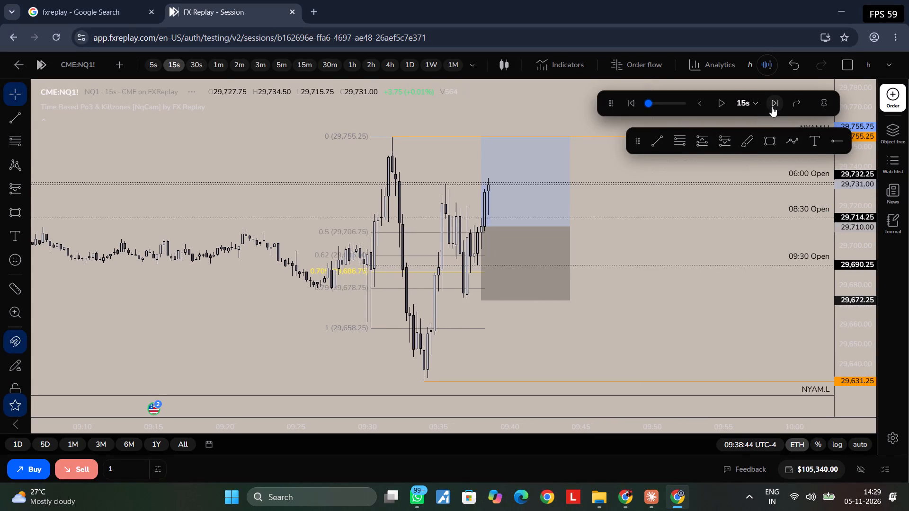
click(512, 139)
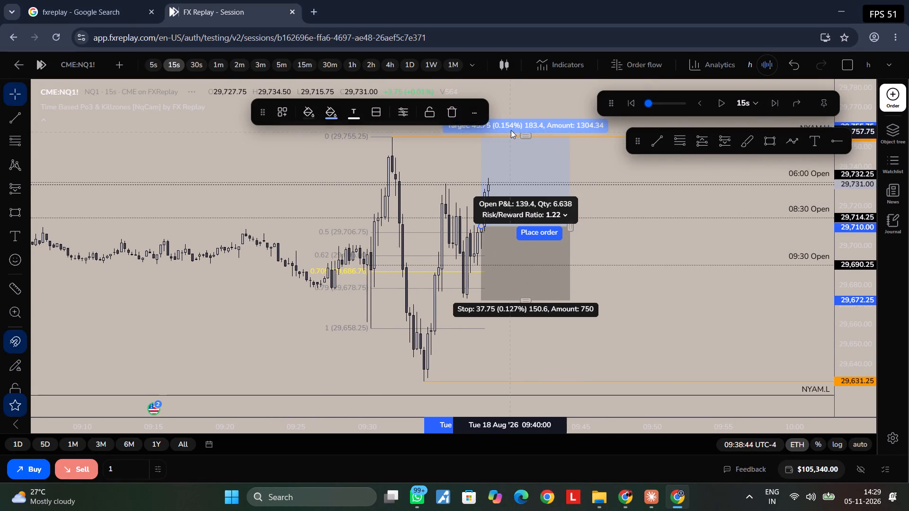
click(515, 133)
click(518, 134)
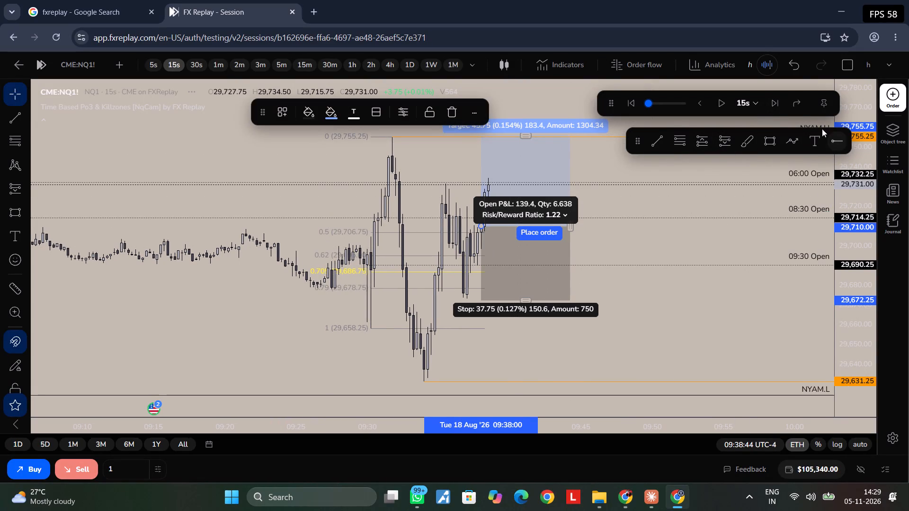
click(764, 104)
click(773, 108)
double_click(773, 108)
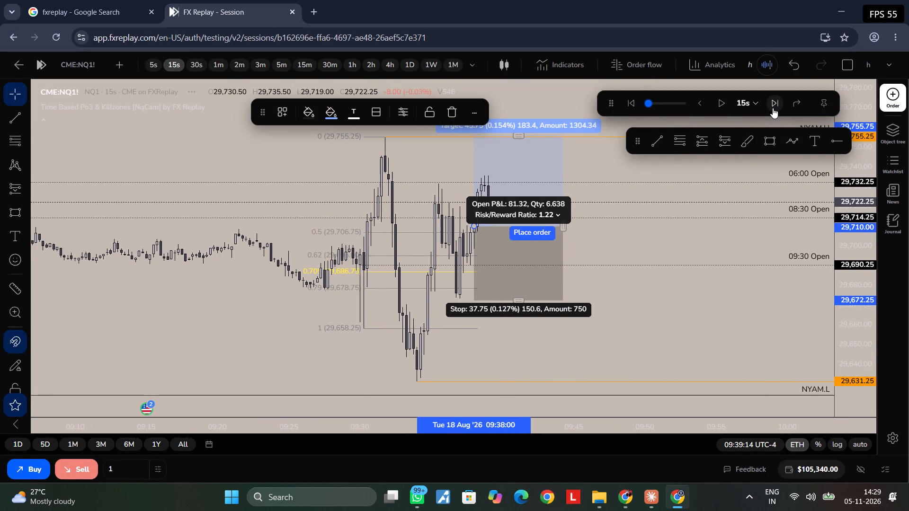
click(712, 245)
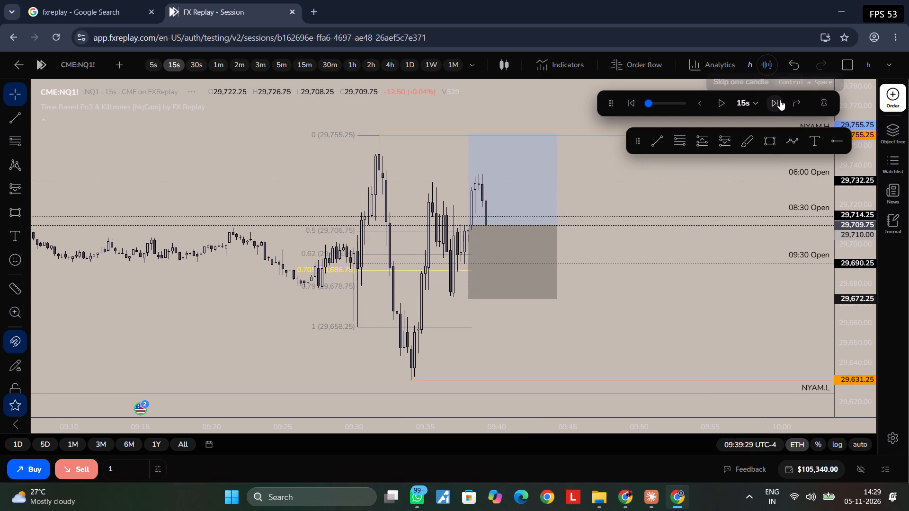
click(780, 100)
click(774, 101)
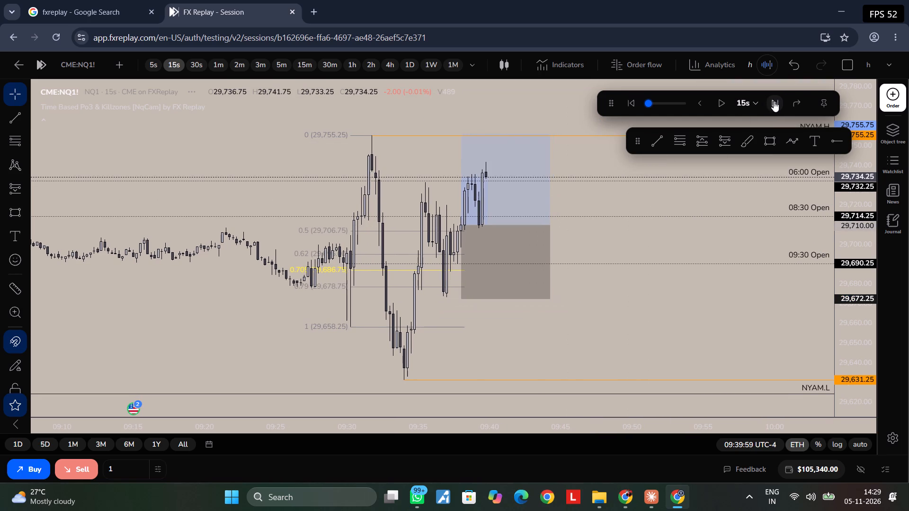
click(774, 101)
click(774, 101)
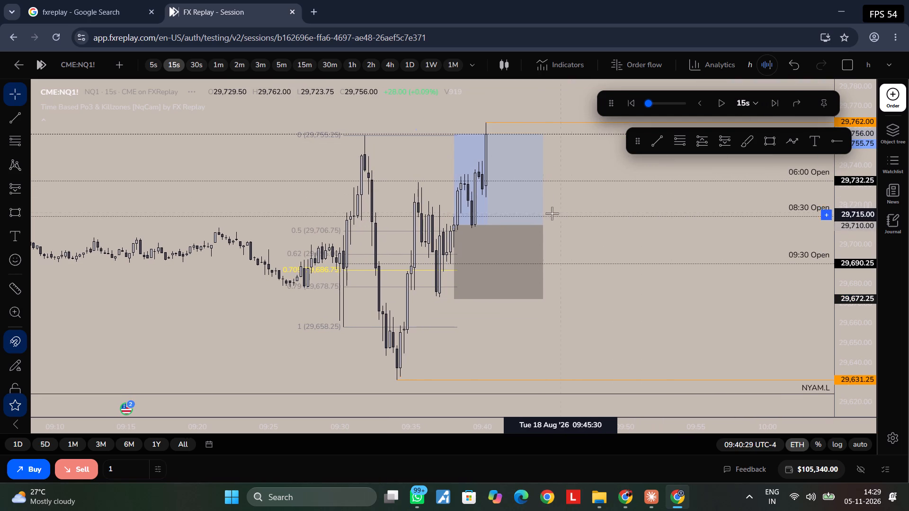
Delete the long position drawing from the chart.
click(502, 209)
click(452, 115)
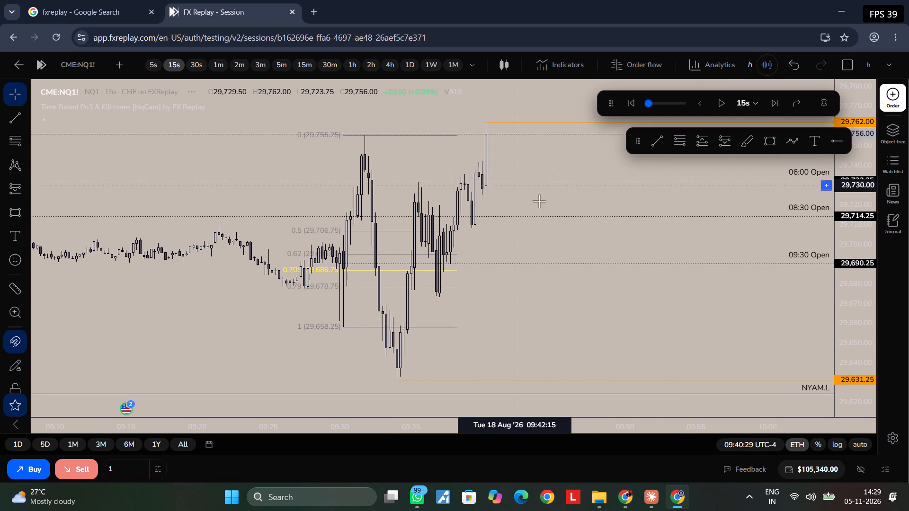
Advance the 15s CME:NQ1! replay candle by candle to 09:44:14.
drag(574, 218, 594, 206)
drag(622, 189, 629, 196)
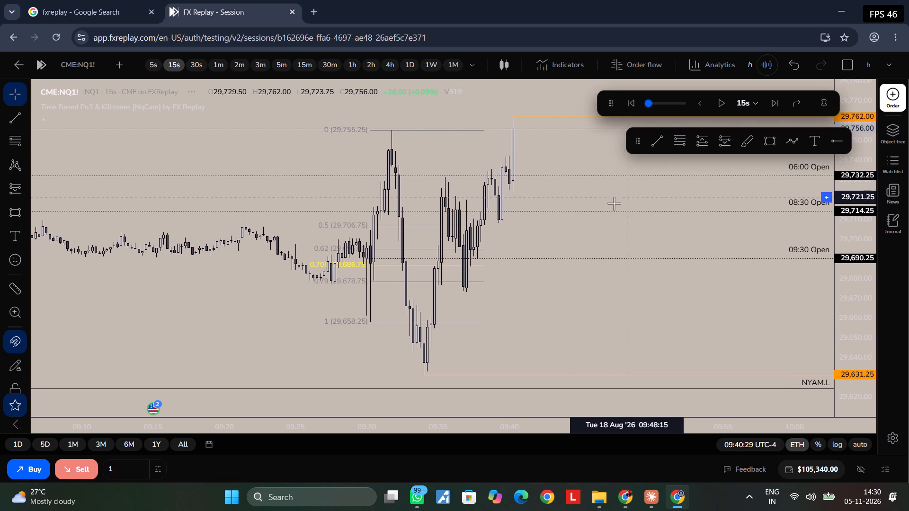
drag(571, 172, 556, 203)
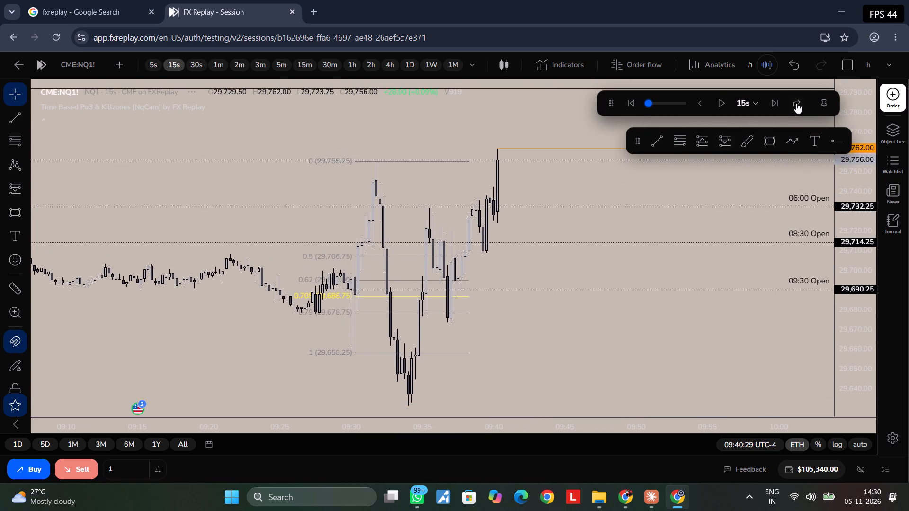
click(780, 105)
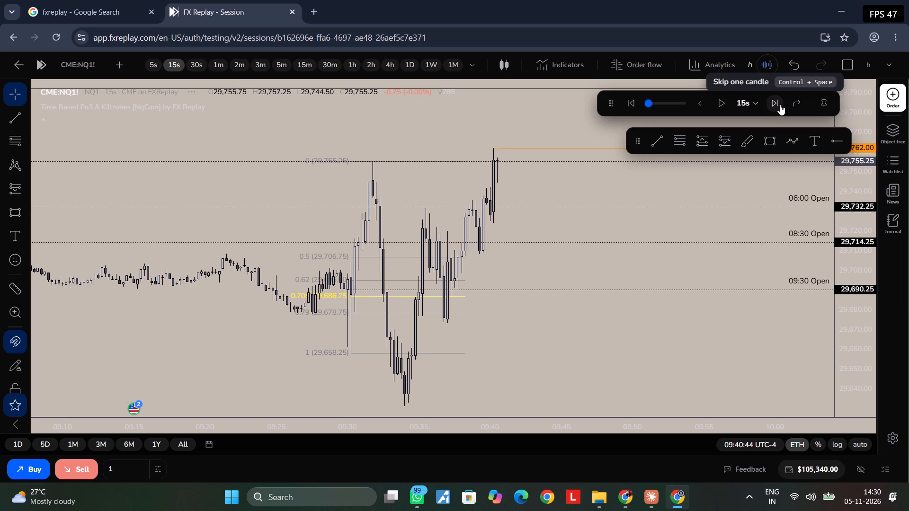
click(780, 105)
click(780, 105)
click(780, 105)
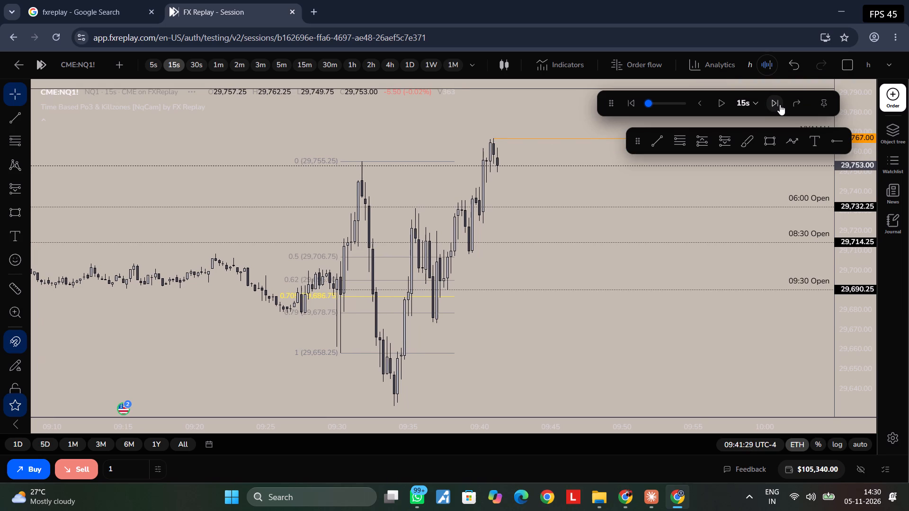
click(780, 105)
click(780, 105)
click(780, 105)
click(780, 105)
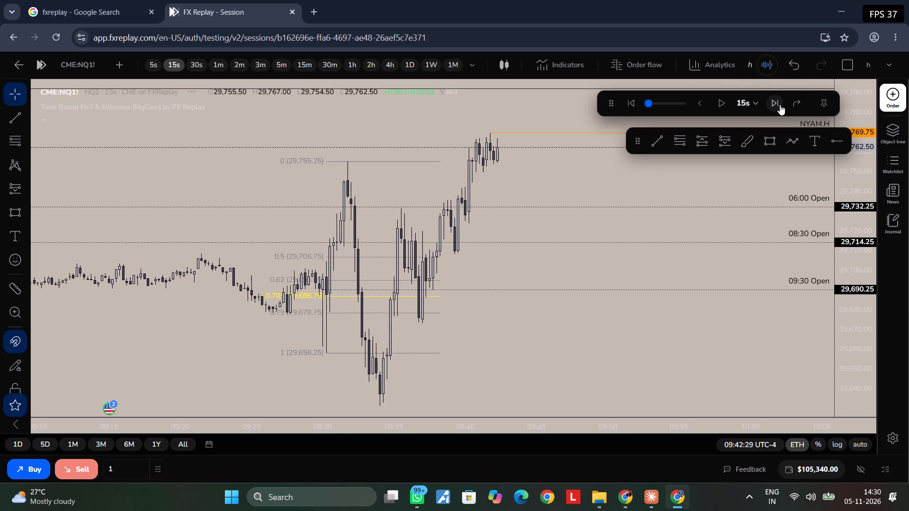
double_click(780, 105)
click(780, 105)
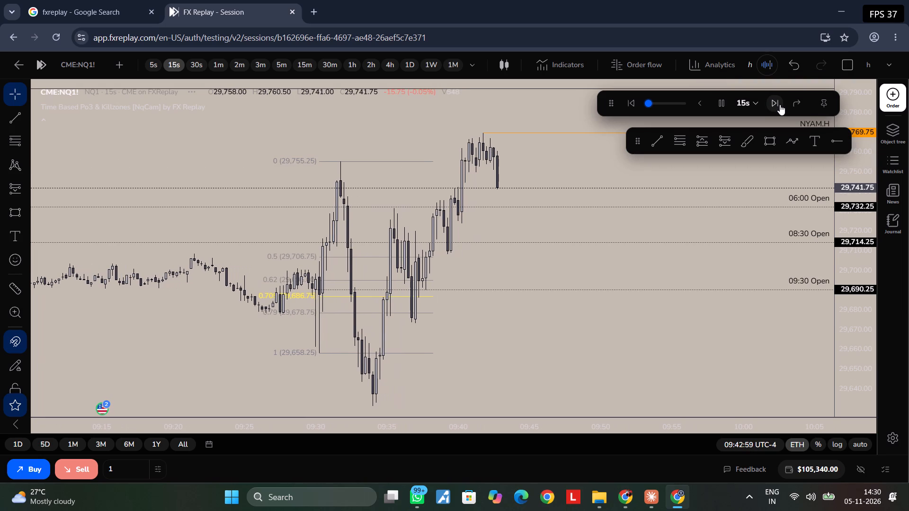
click(780, 105)
click(780, 105)
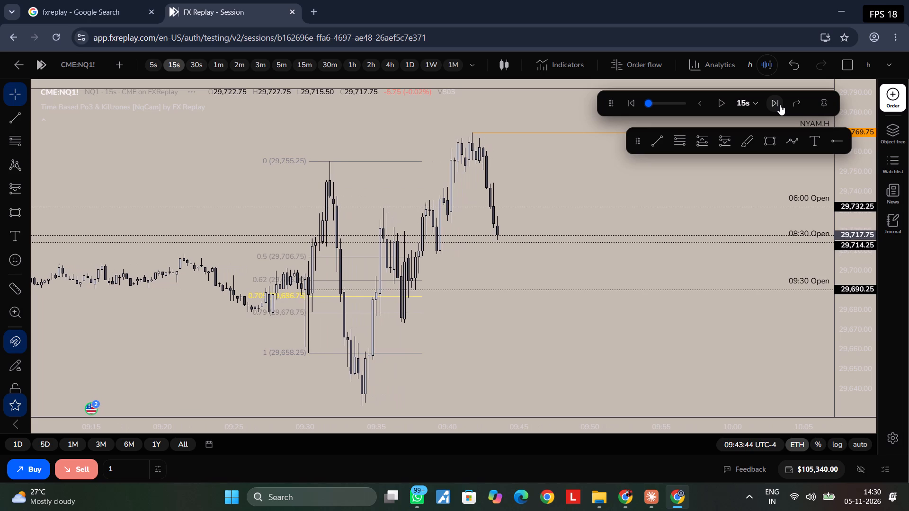
click(780, 105)
click(780, 105)
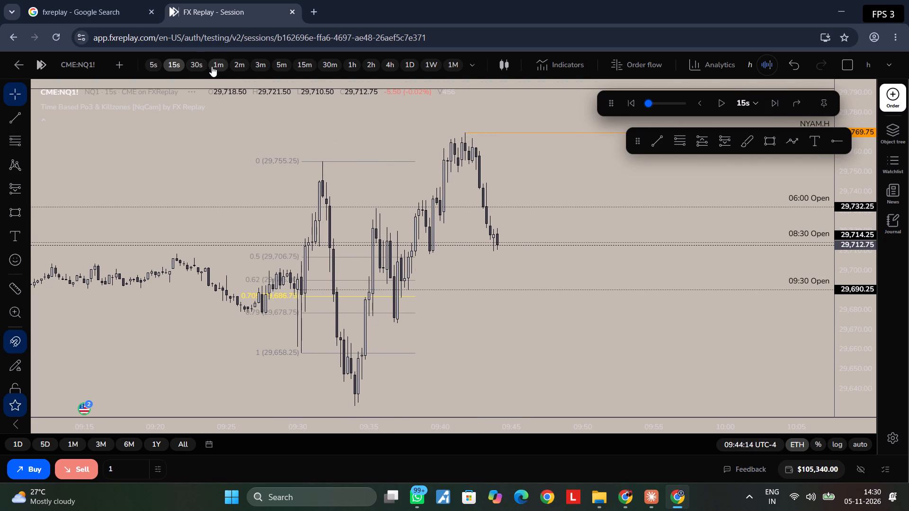
Compare the price action around the 09:30 open and the session high and low on the 2m, 5m and 1m timeframes.
click(231, 66)
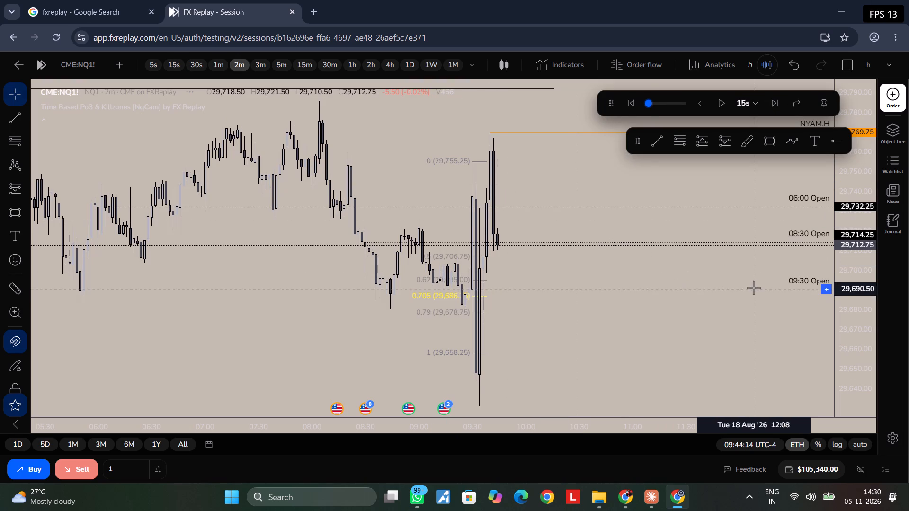
drag(865, 220, 861, 233)
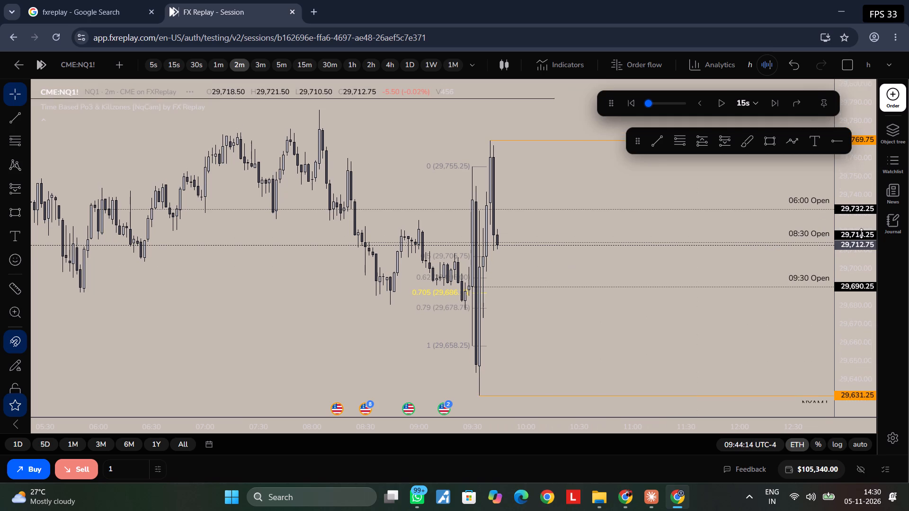
drag(861, 233, 818, 237)
drag(687, 239, 687, 159)
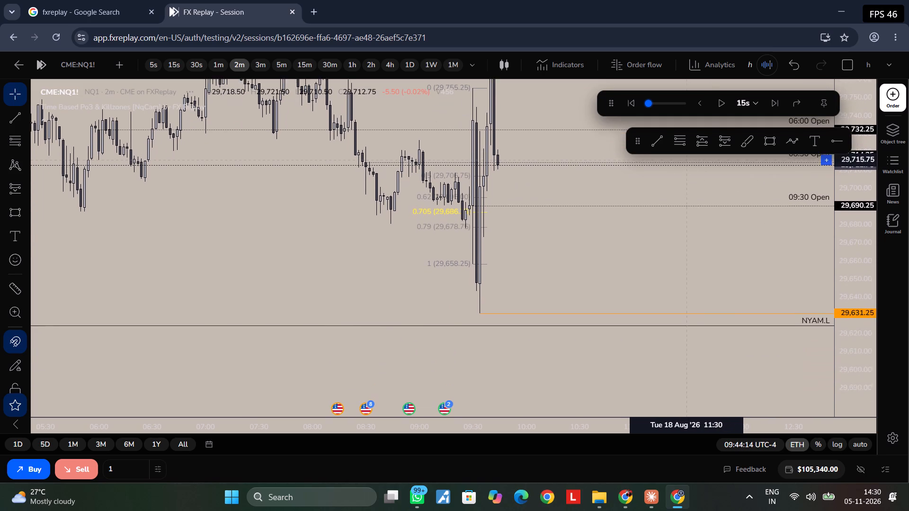
drag(687, 159, 690, 224)
click(286, 62)
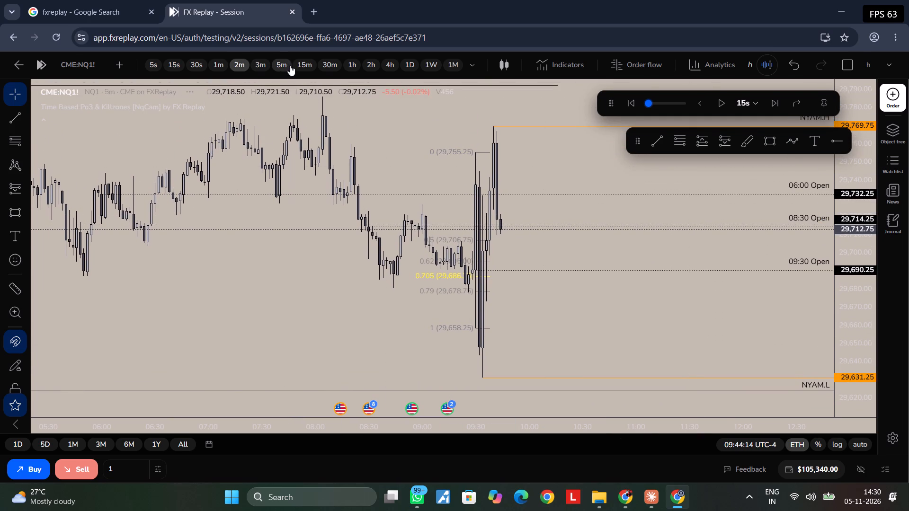
drag(574, 192, 590, 255)
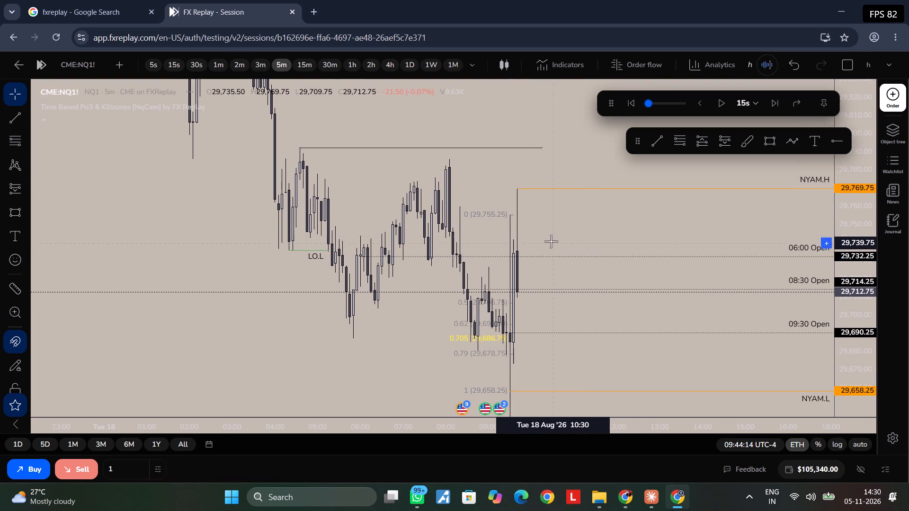
drag(634, 223, 614, 170)
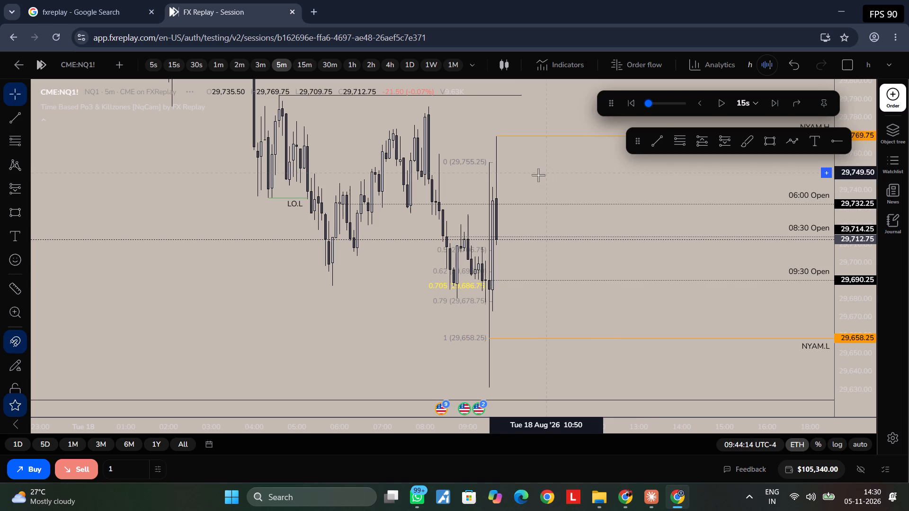
click(223, 68)
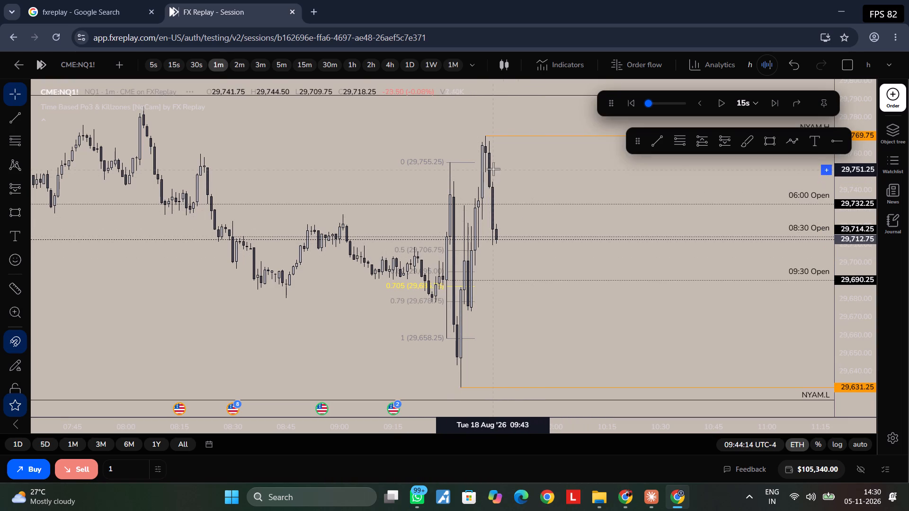
click(274, 59)
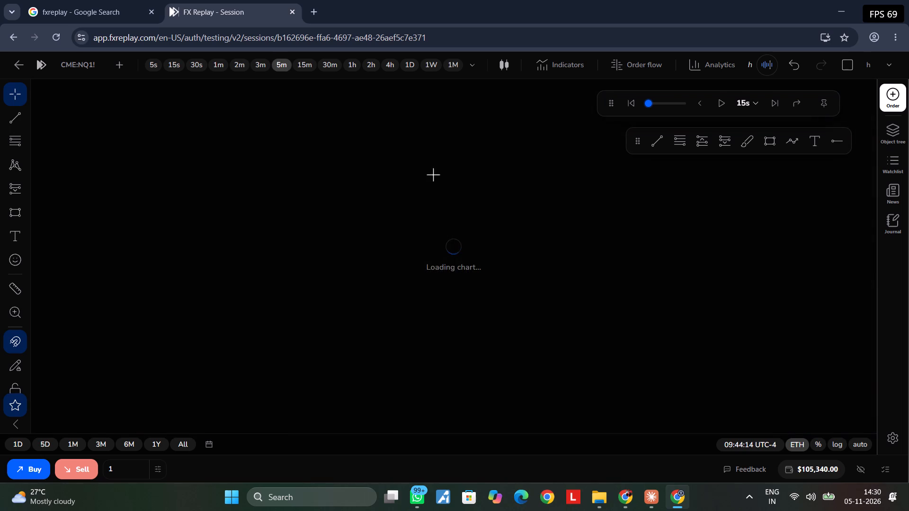
click(258, 69)
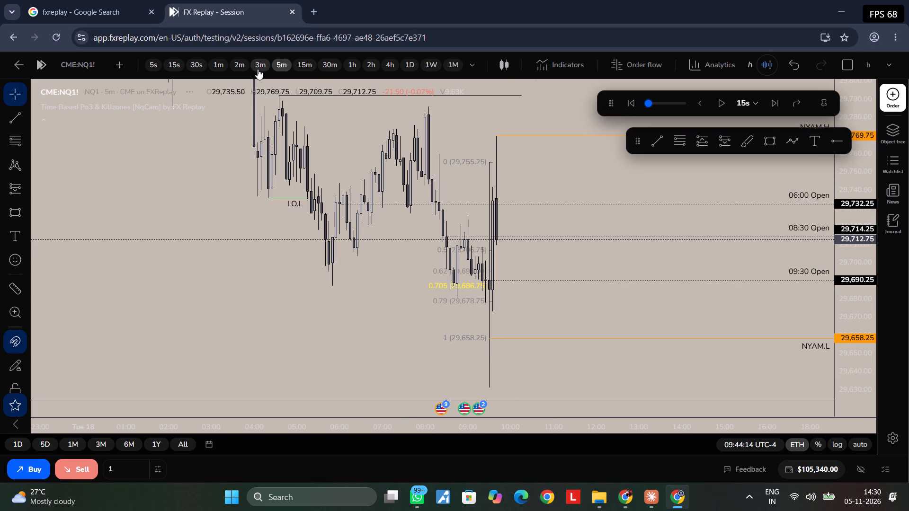
click(239, 65)
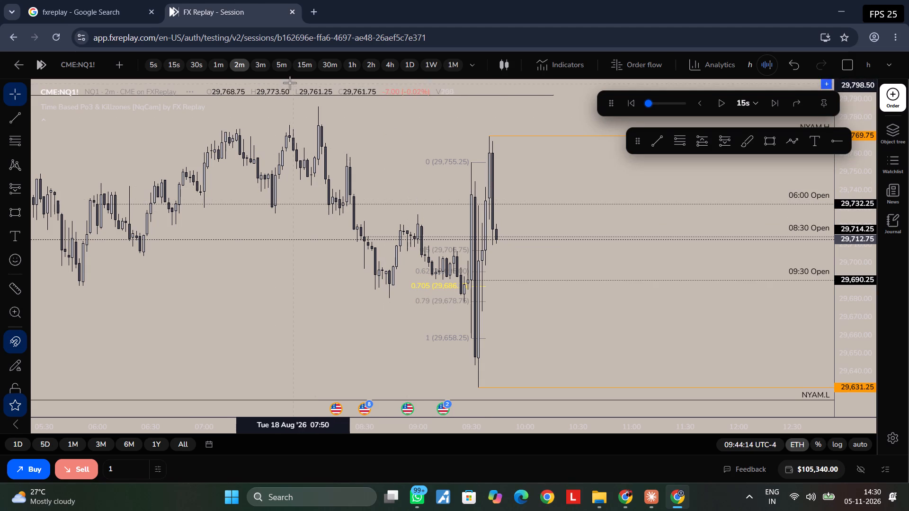
Switch the chart to the 1m timeframe and examine the swings between NYAM.H and NYAM.L after the 09:30 open.
click(214, 63)
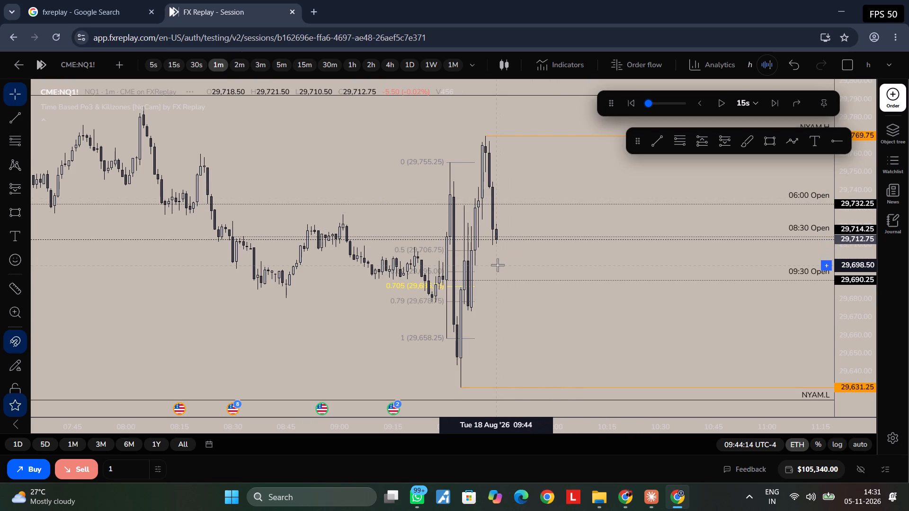
drag(498, 265, 488, 245)
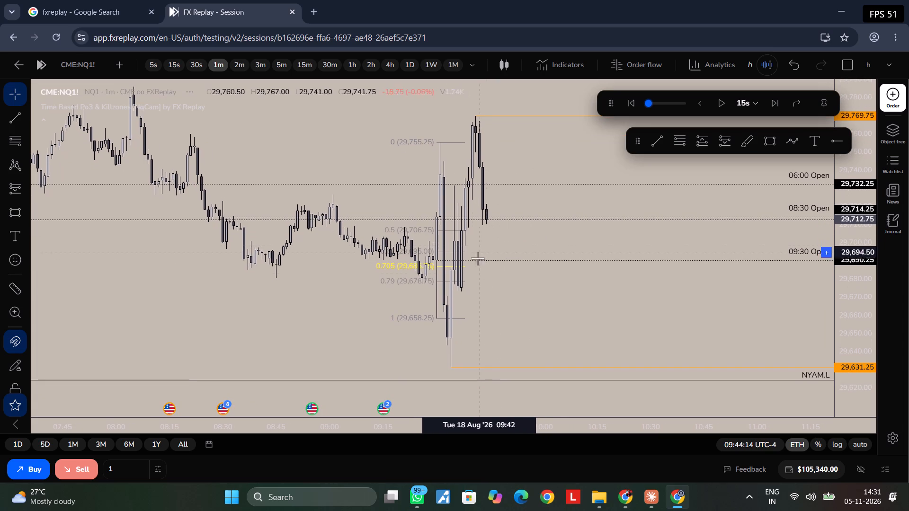
drag(474, 327, 483, 301)
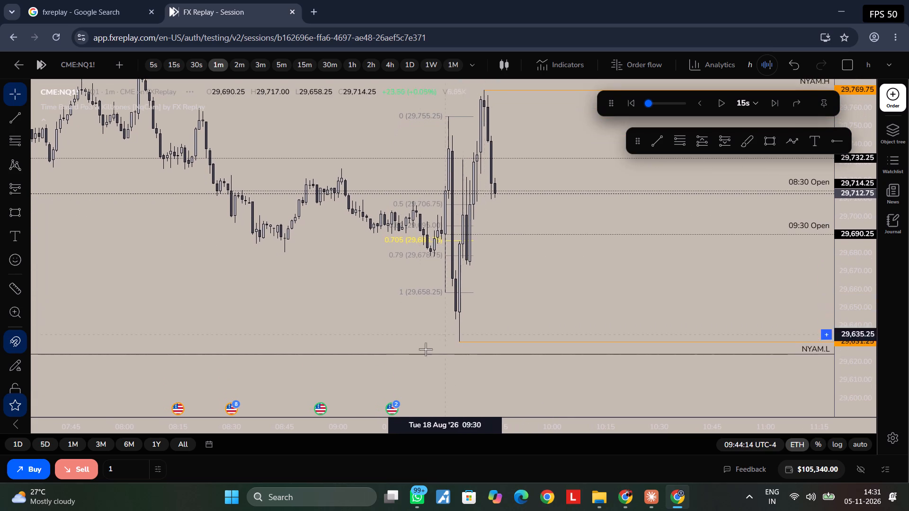
drag(502, 283, 517, 357)
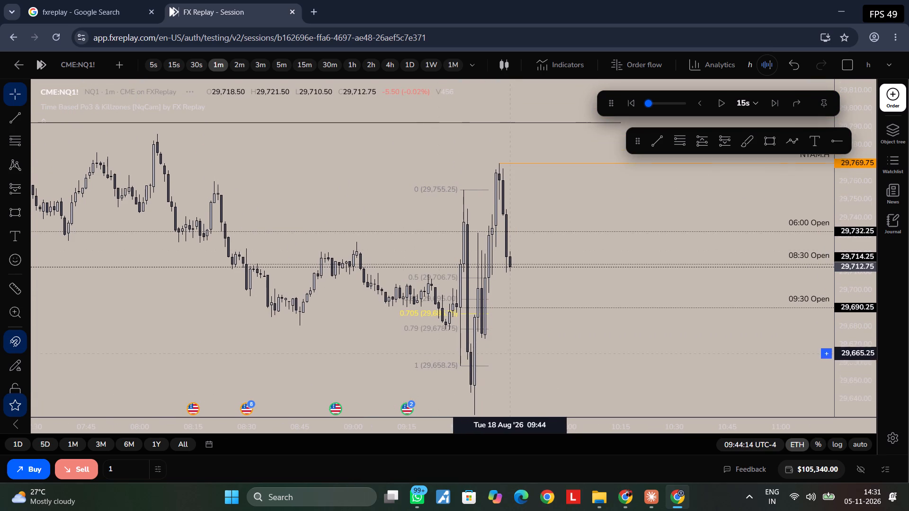
drag(508, 348, 497, 284)
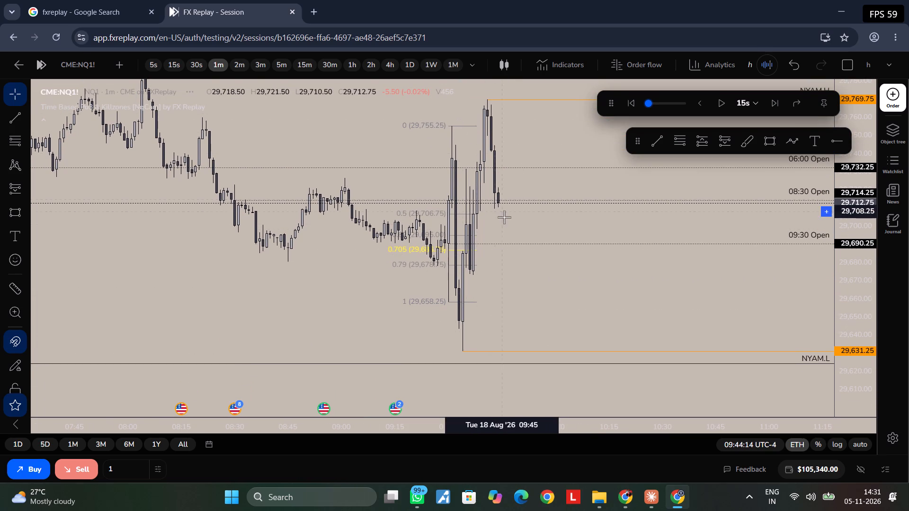
drag(535, 255, 546, 263)
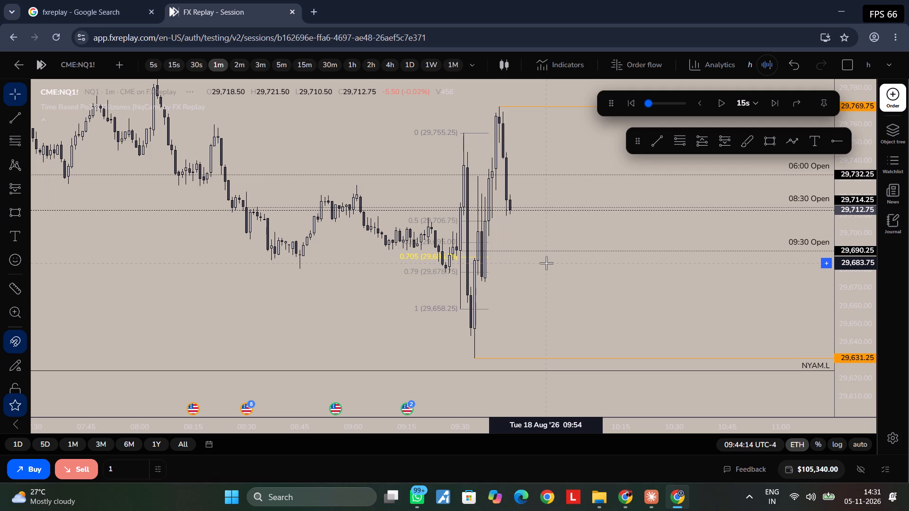
drag(549, 247, 553, 272)
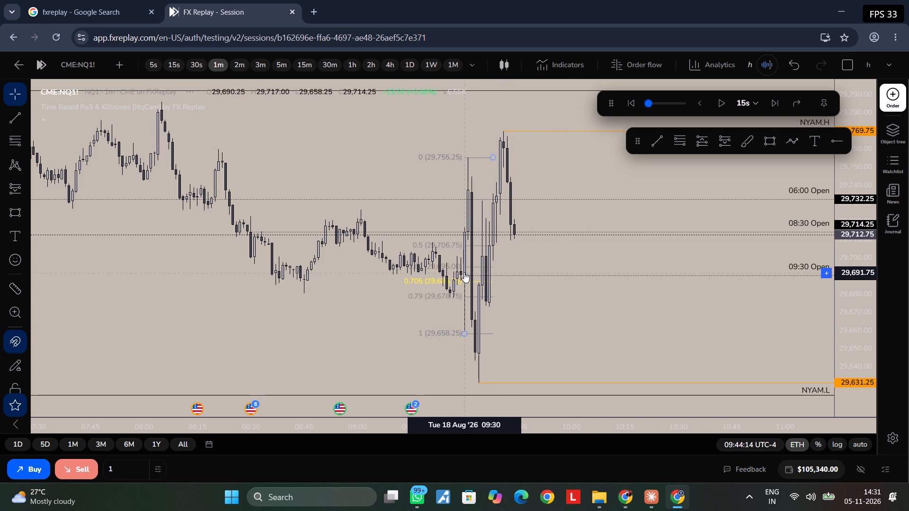
drag(549, 323, 545, 284)
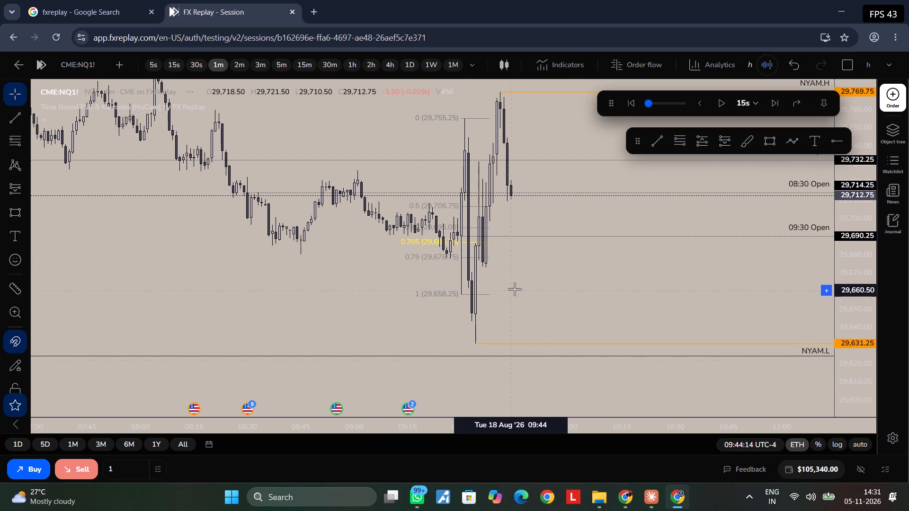
drag(518, 294, 549, 350)
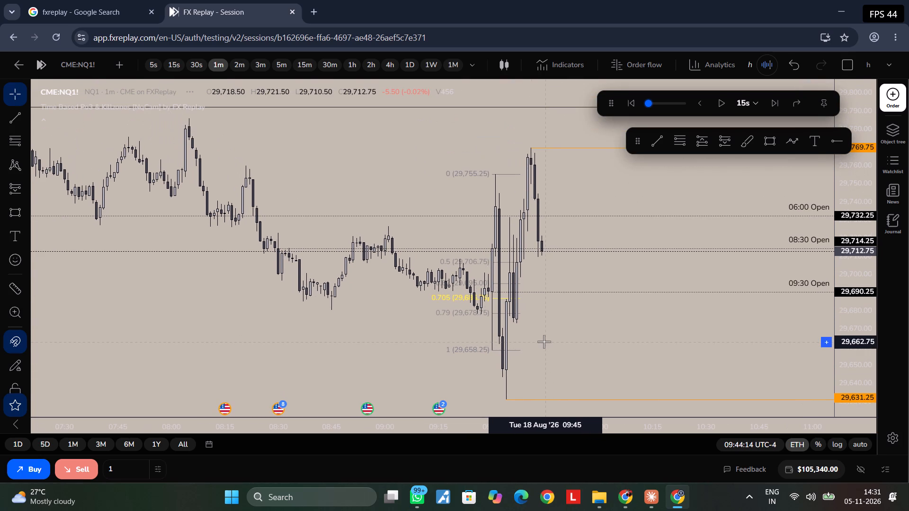
drag(640, 360, 628, 329)
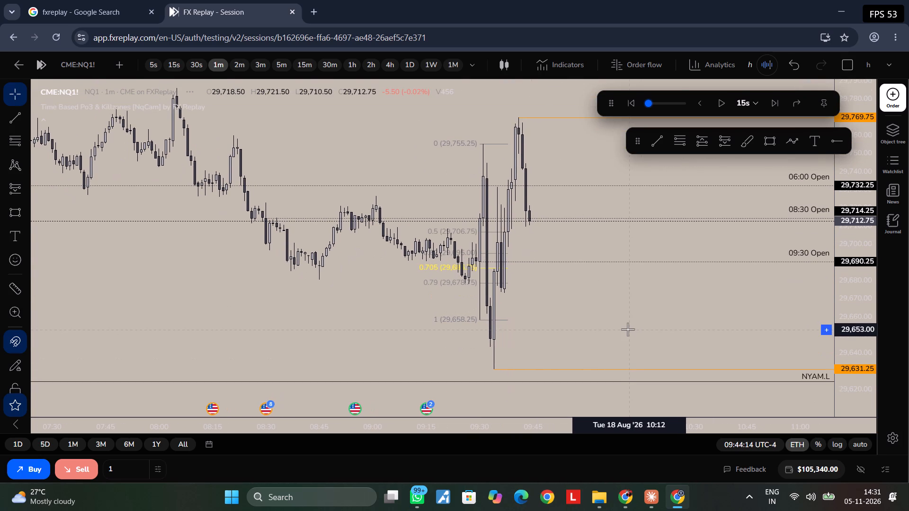
drag(628, 329, 659, 354)
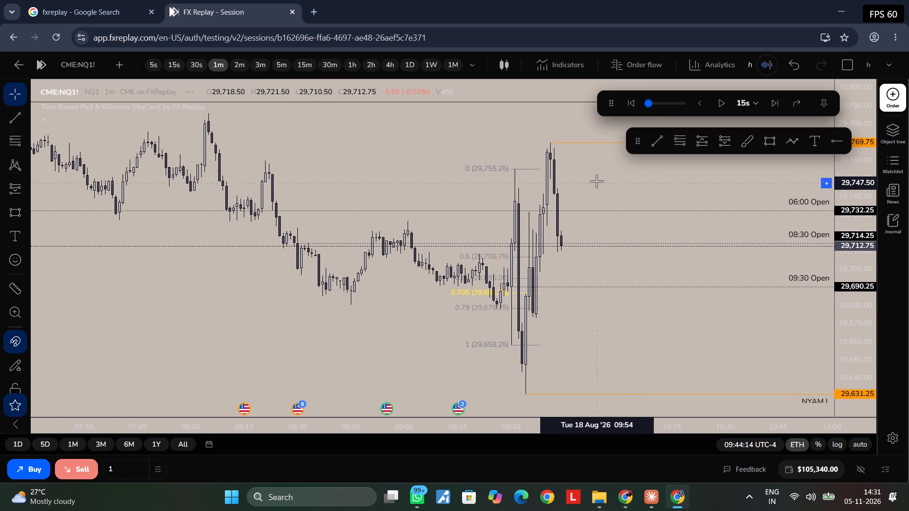
Advance the replay in 15s increments on the 1m chart to 09:49:44.
drag(498, 178, 497, 201)
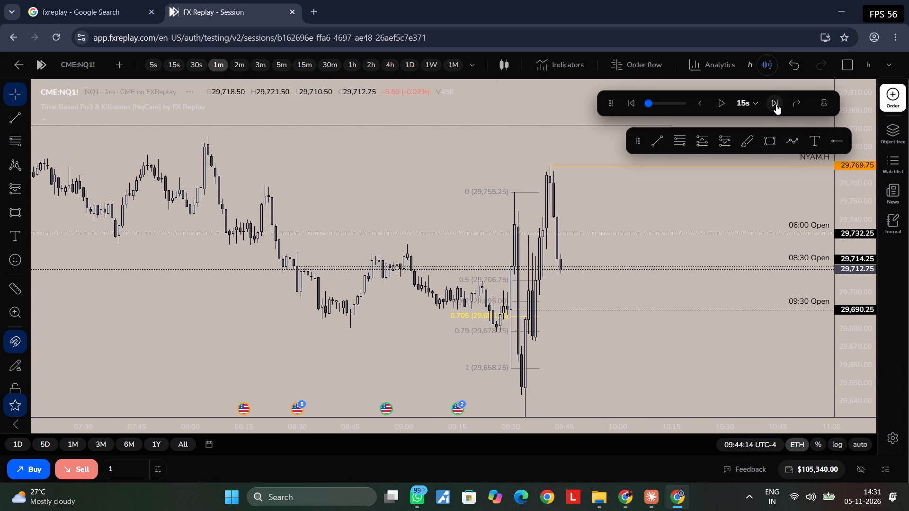
click(776, 103)
click(776, 103)
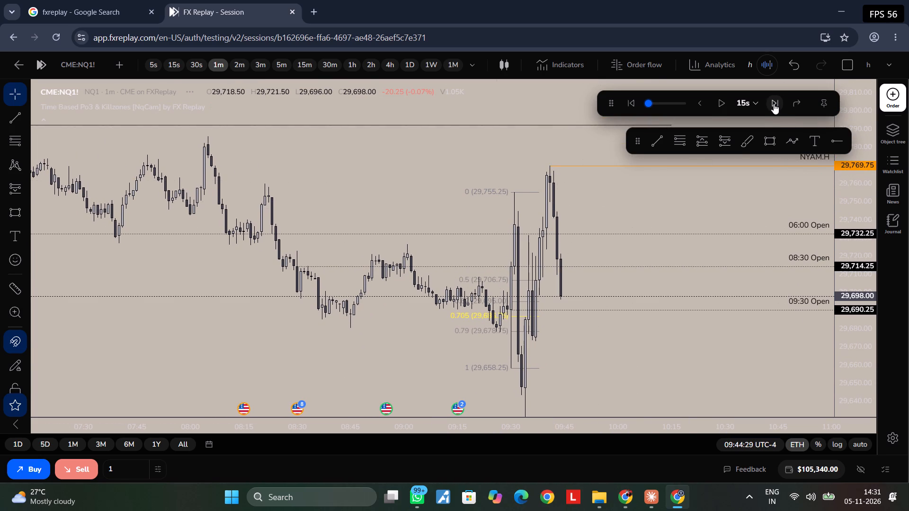
click(772, 106)
double_click(772, 106)
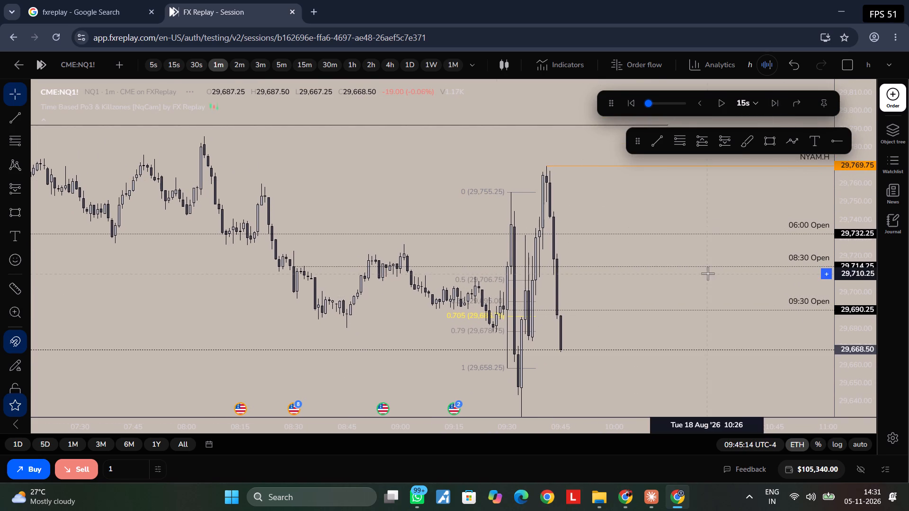
drag(708, 273, 673, 216)
triple_click(771, 101)
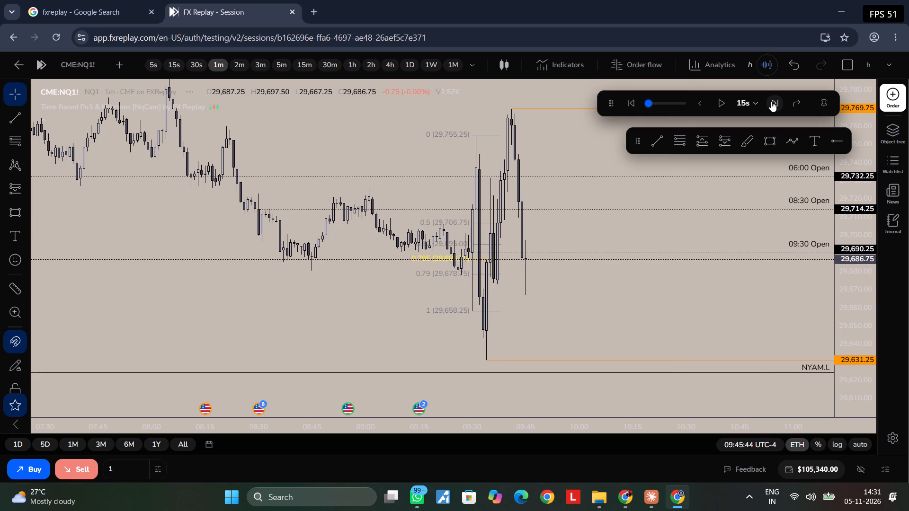
click(771, 101)
triple_click(771, 101)
triple_click(771, 101)
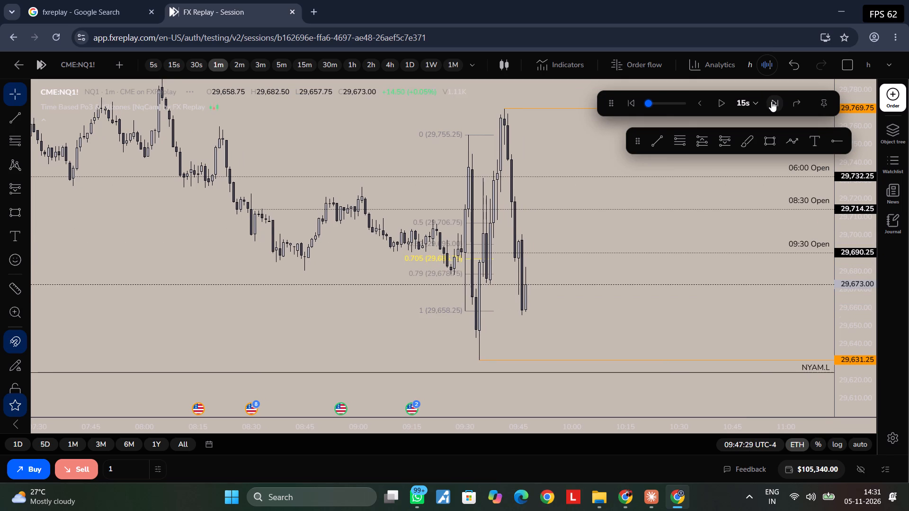
triple_click(771, 101)
triple_click(771, 101)
triple_click(771, 101)
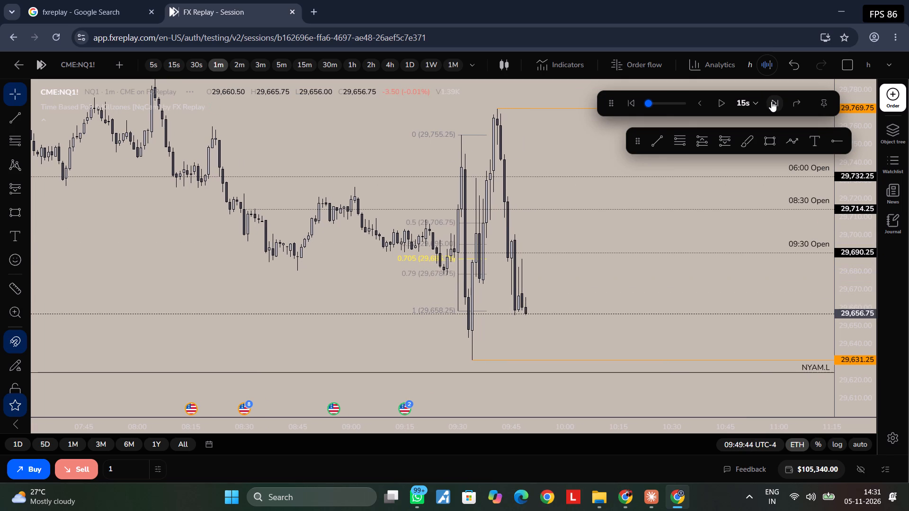
Advance the 1m CME:NQ1! replay in 15s increments to 09:55:44.
triple_click(771, 101)
triple_click(771, 101)
triple_click(771, 101)
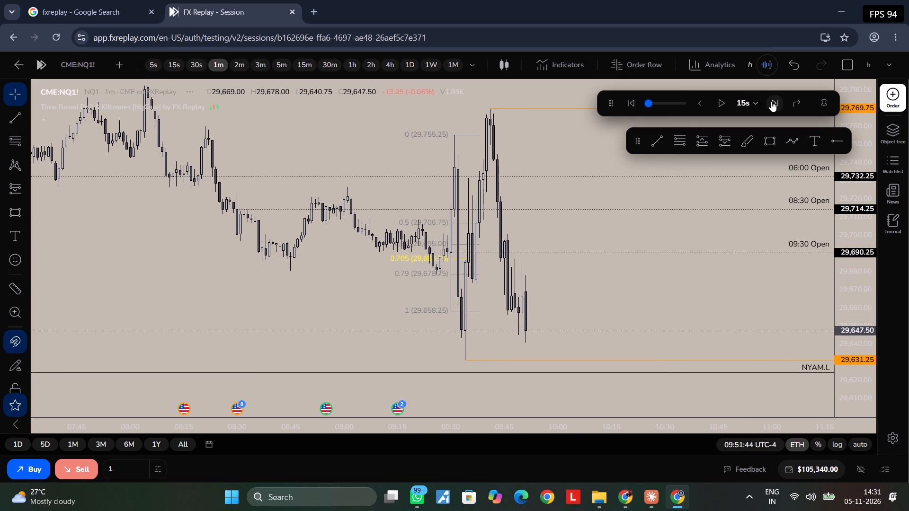
triple_click(771, 101)
triple_click(771, 101)
triple_click(771, 101)
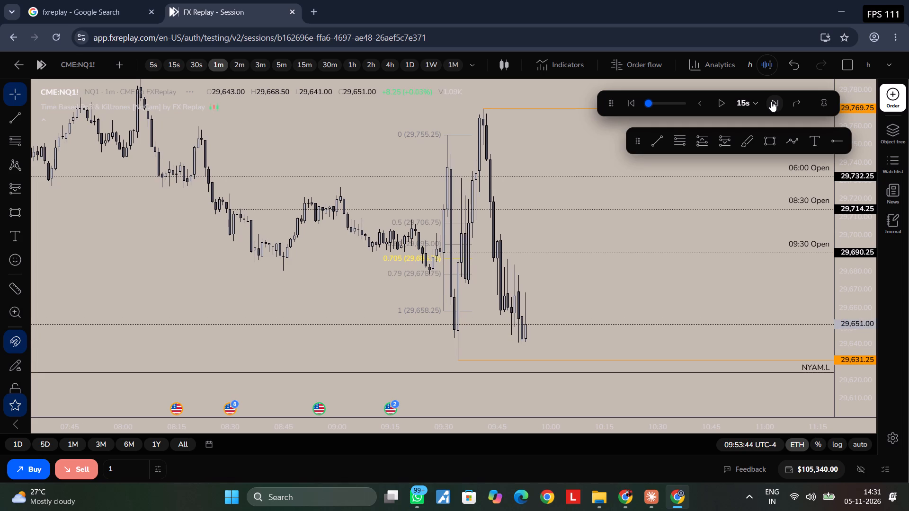
triple_click(771, 101)
click(771, 101)
triple_click(771, 101)
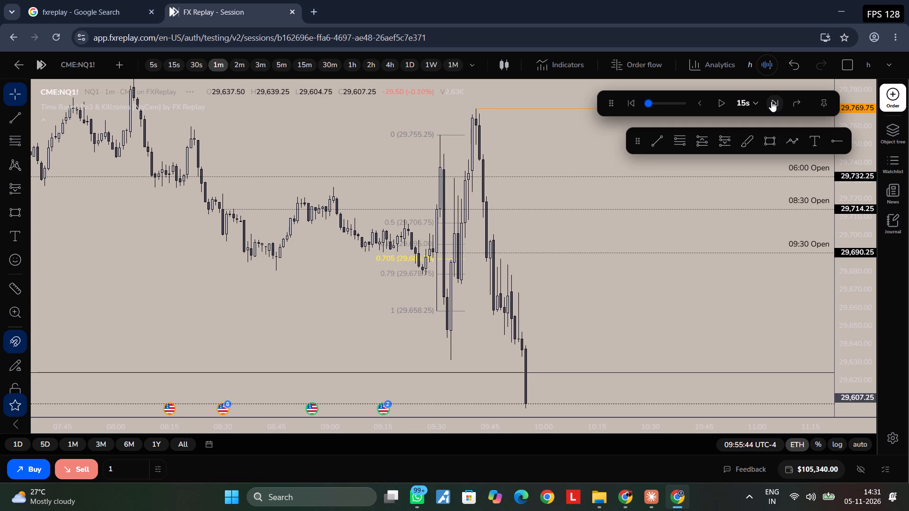
Advance the replay in 15s increments past the 10:00 open to 10:04:14.
drag(622, 245, 602, 196)
triple_click(780, 101)
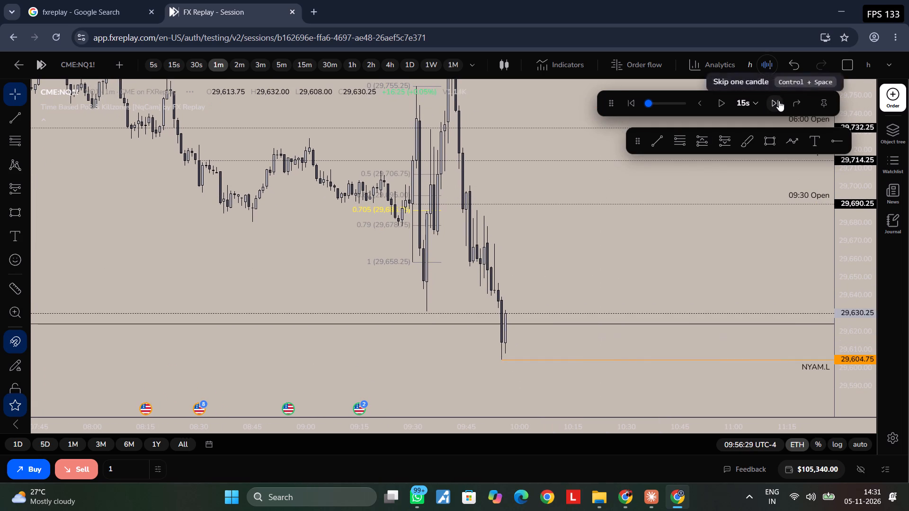
triple_click(778, 101)
triple_click(778, 101)
triple_click(778, 101)
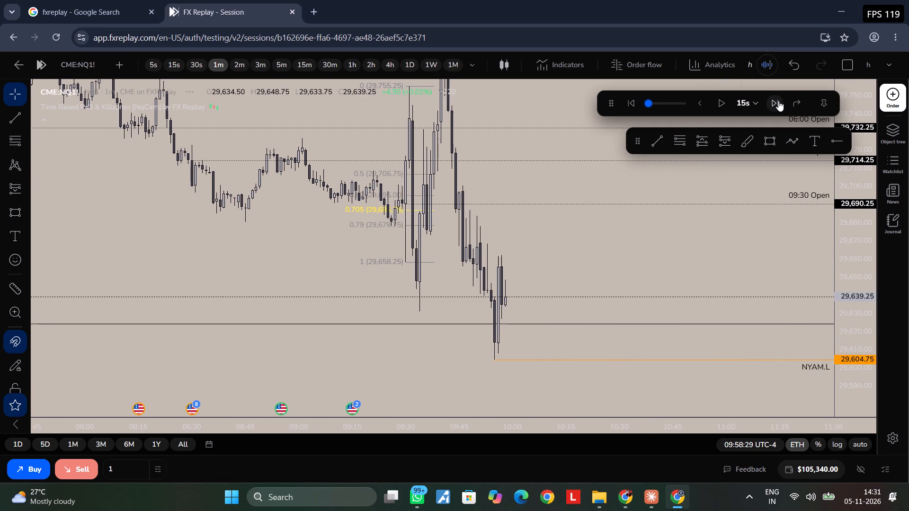
triple_click(778, 101)
triple_click(778, 101)
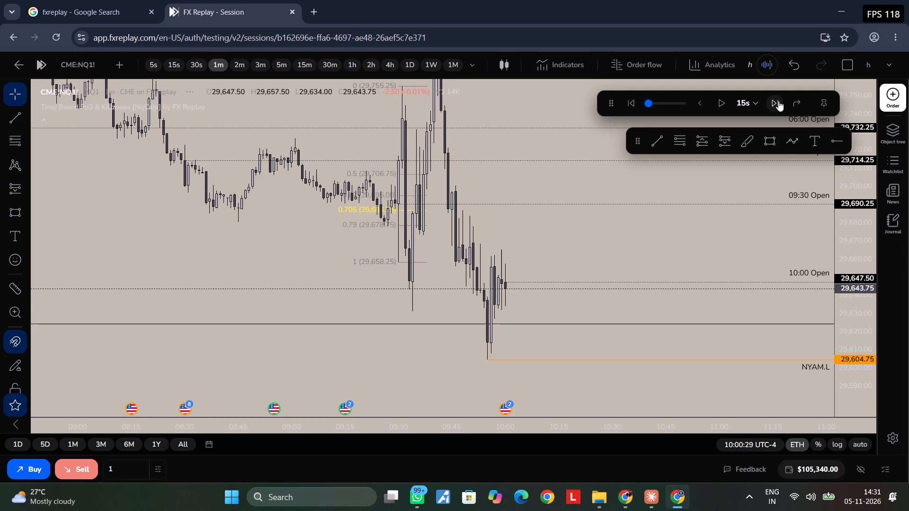
triple_click(778, 101)
triple_click(778, 101)
triple_click(778, 101)
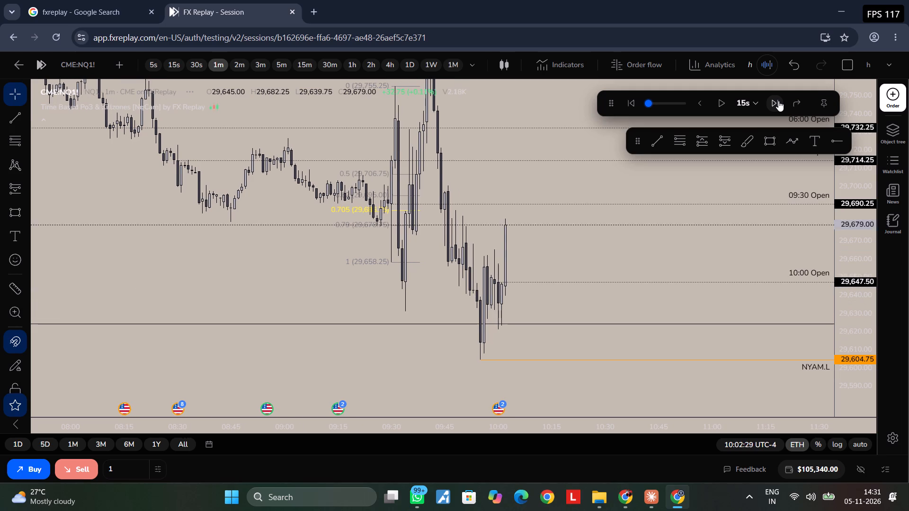
triple_click(778, 101)
triple_click(778, 101)
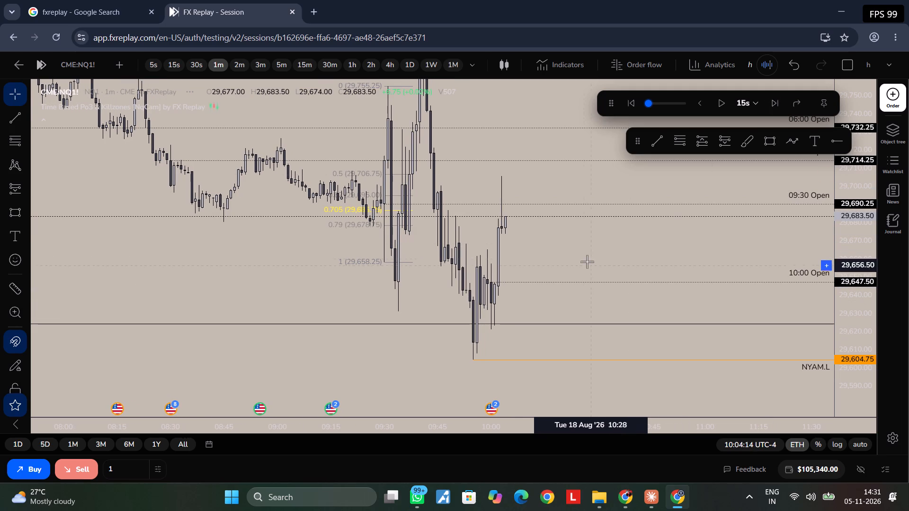
Place a short position on the drop after the session high, with entry 29,718.25, stop 29,770.00 and target 29,624.75.
drag(566, 237, 582, 281)
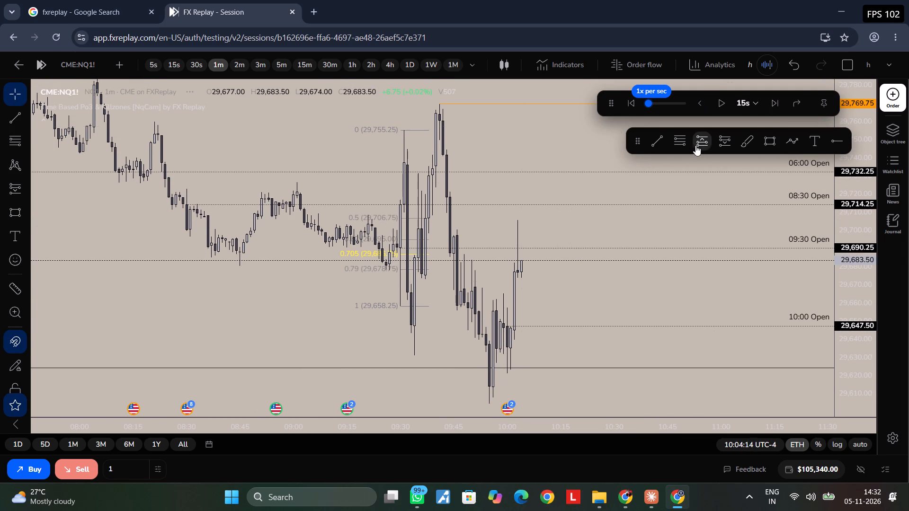
click(731, 140)
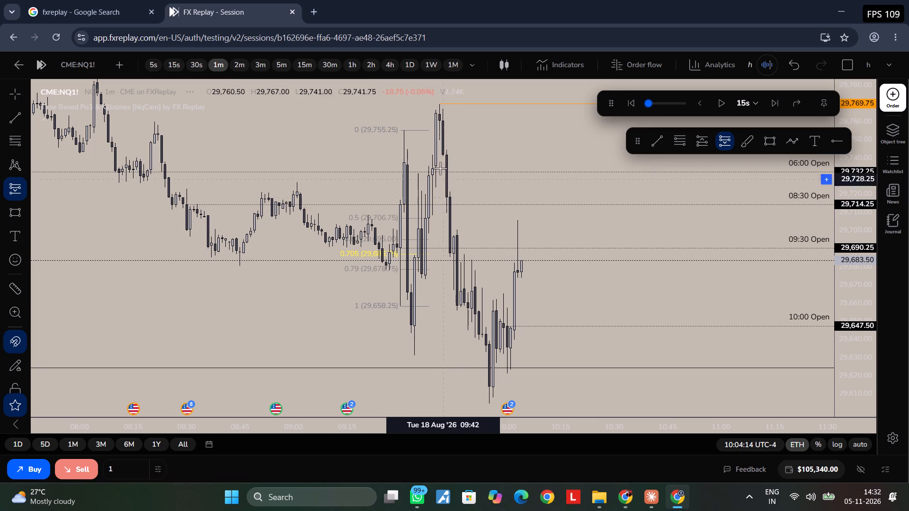
click(446, 199)
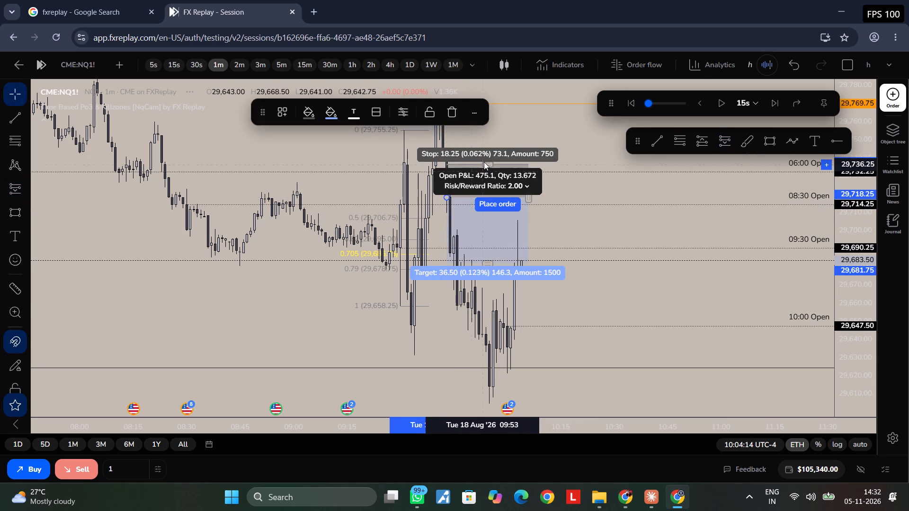
drag(484, 162, 486, 108)
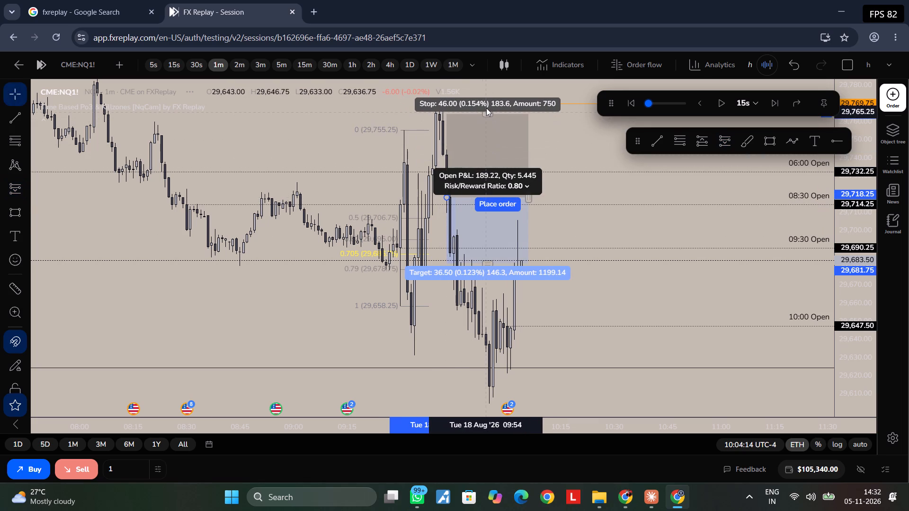
drag(486, 108, 488, 101)
drag(474, 262, 475, 329)
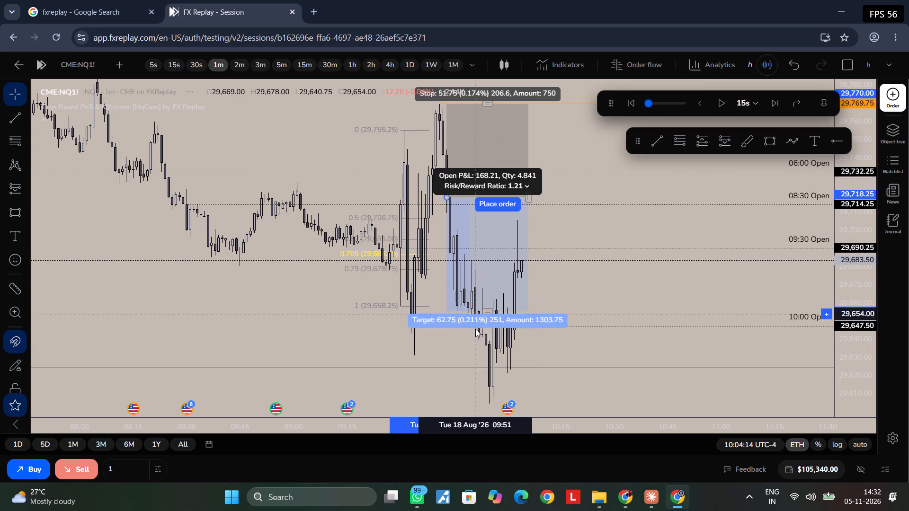
drag(475, 329, 464, 365)
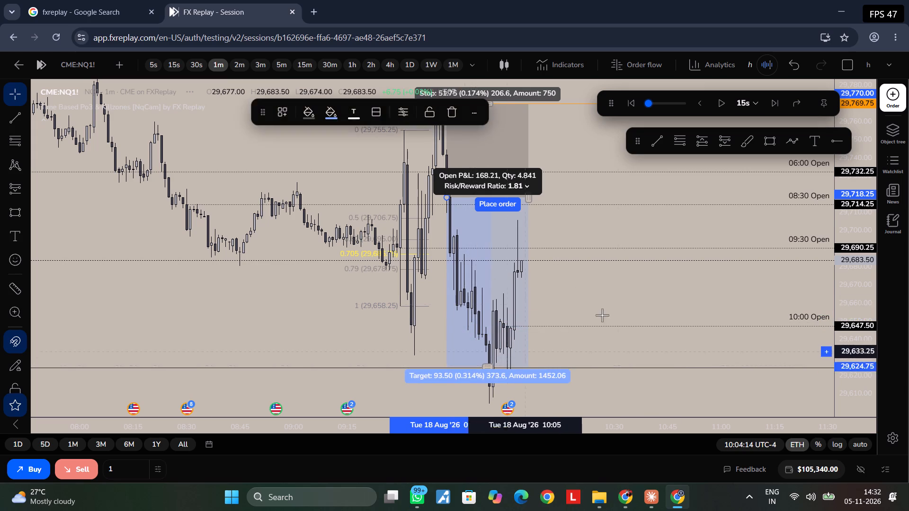
click(653, 282)
Capture a screenshot of the chart area showing the short position, including the price and time scales.
key(Print)
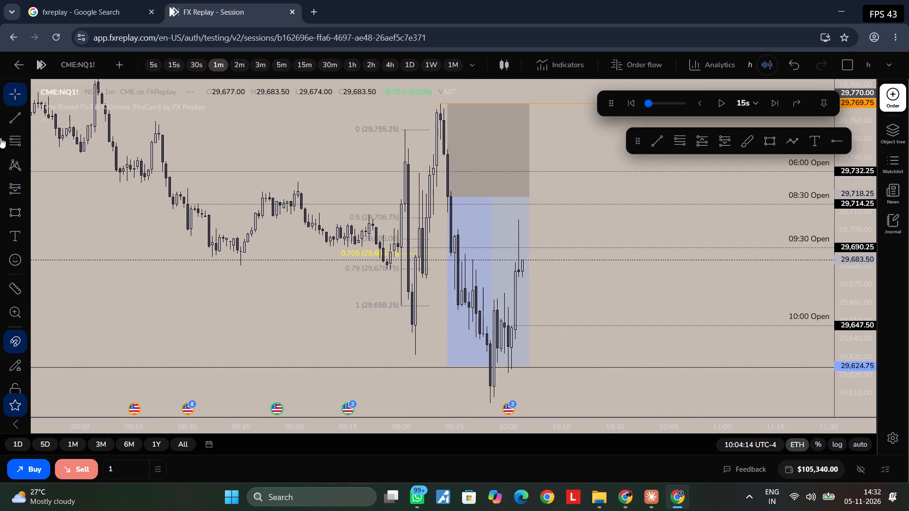
drag(32, 74, 907, 434)
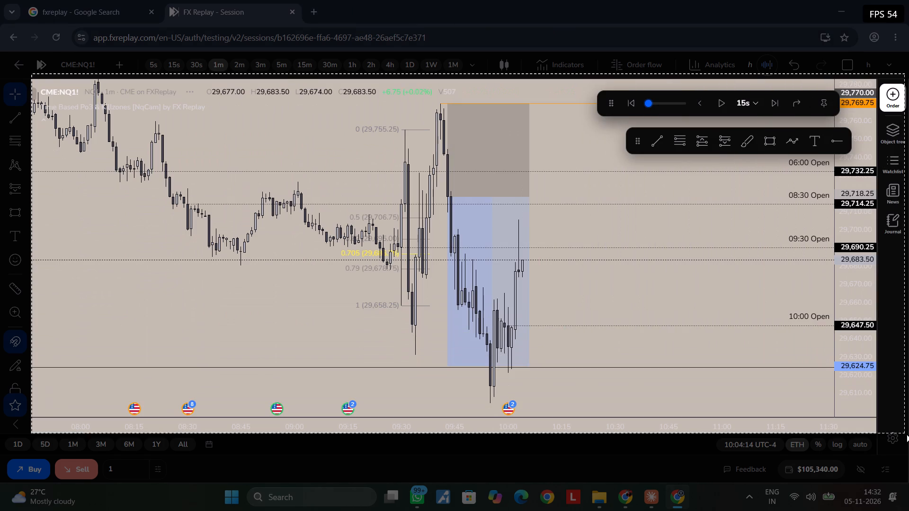
drag(907, 434, 875, 431)
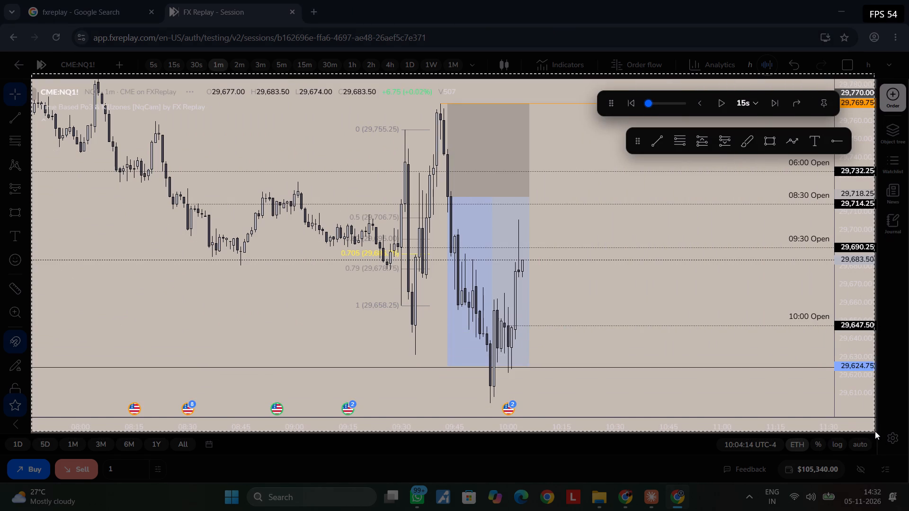
drag(875, 431, 876, 431)
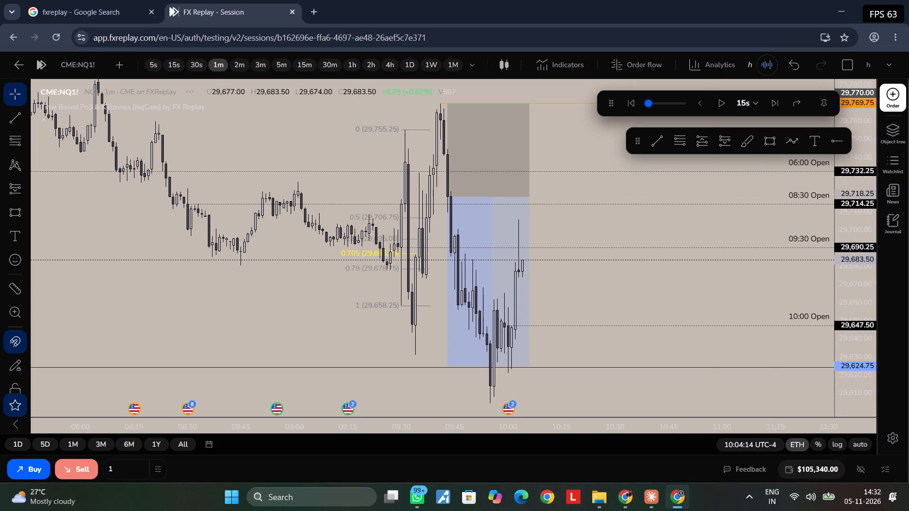
Switch to Notion and go to the end of the REAL TIME trades table.
click(288, 494)
key(n)
key(o)
key(t)
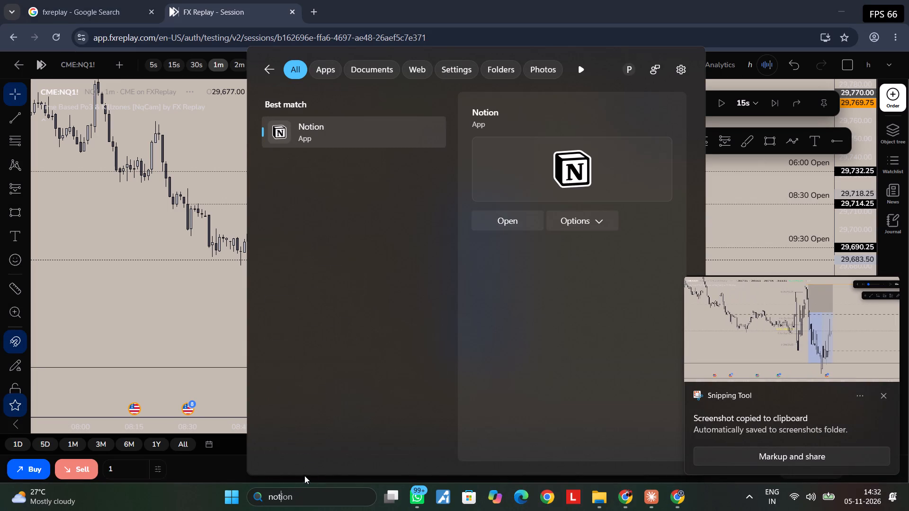
key(i)
click(356, 135)
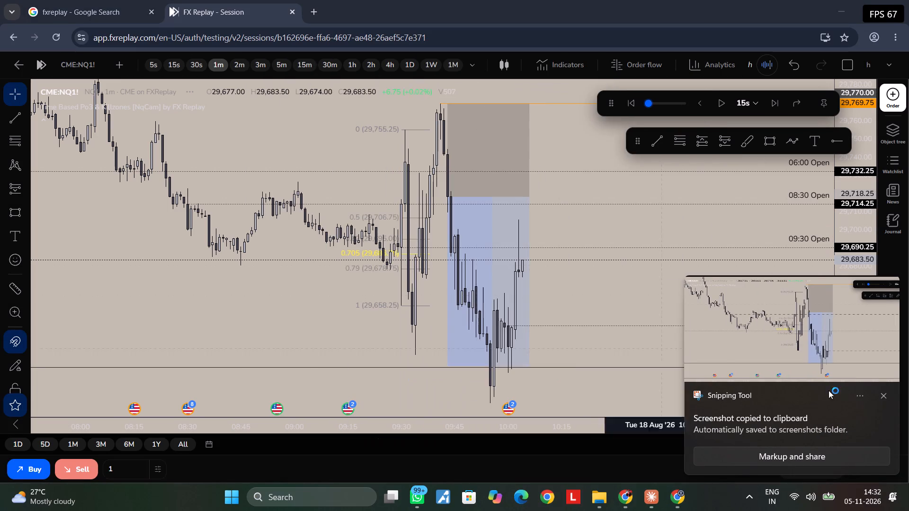
click(881, 395)
scroll(392, 341, down, 2)
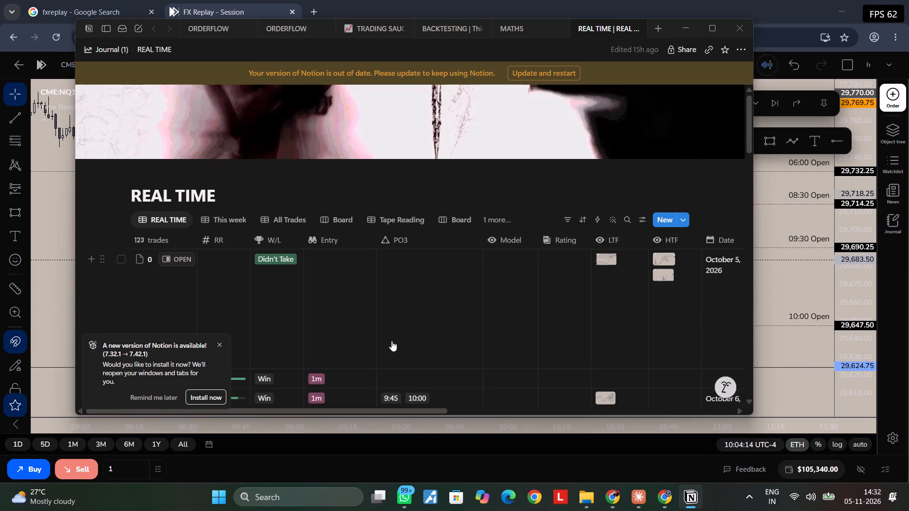
scroll(392, 341, down, 2)
drag(749, 154, 749, 456)
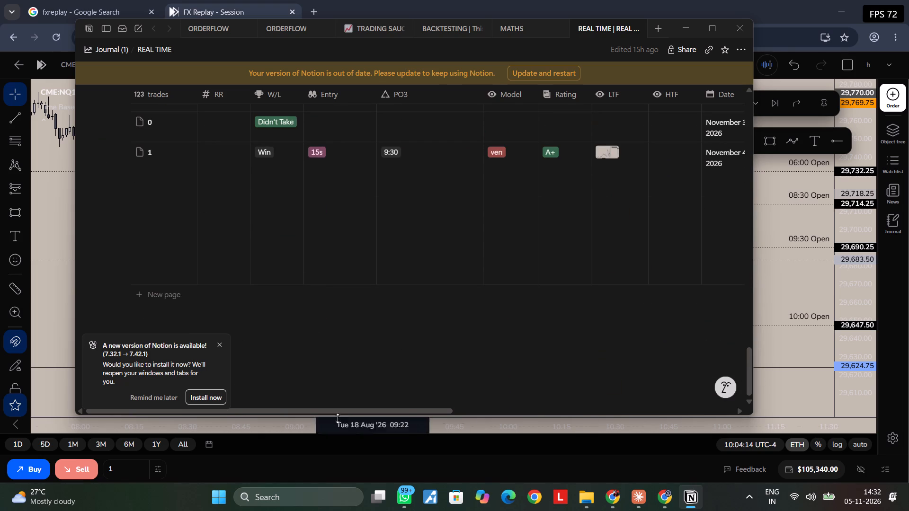
click(216, 340)
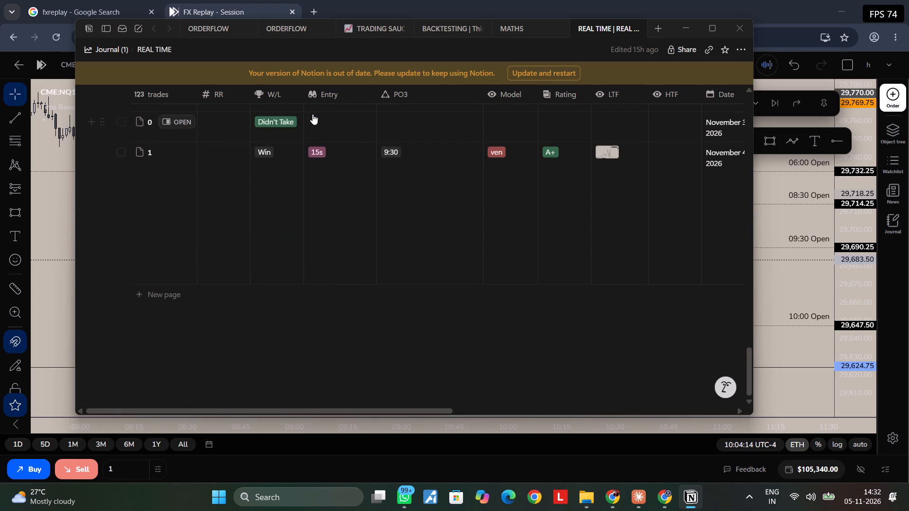
In the BACKTESTING trades table, paste the short position screenshot into the LTF cell of entry 172.
click(466, 35)
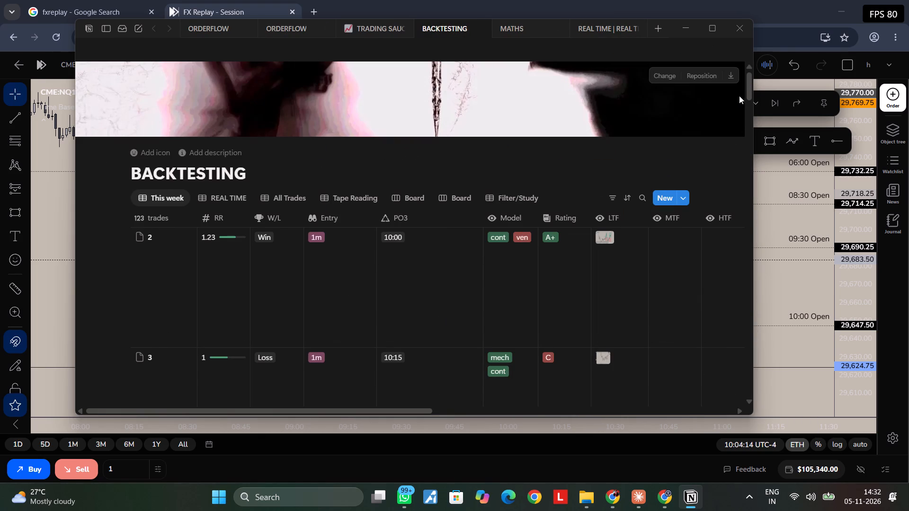
drag(746, 86, 757, 443)
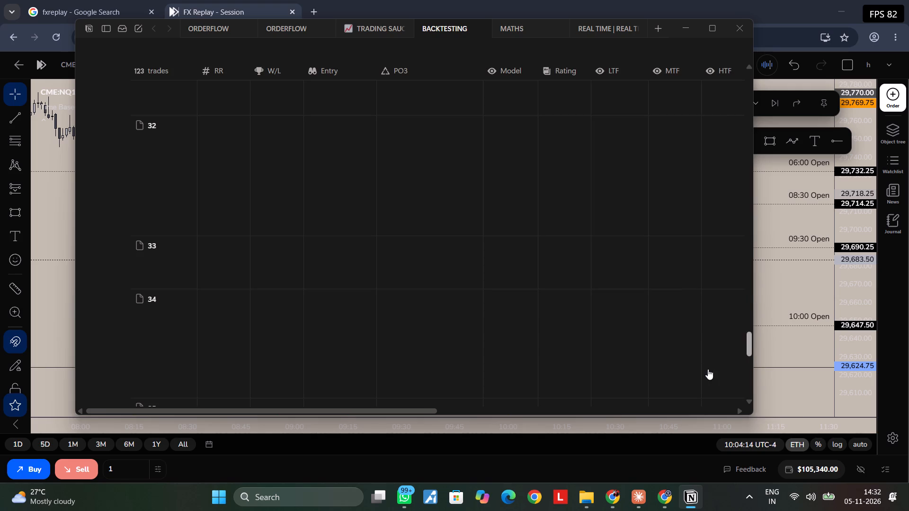
drag(749, 283, 734, 442)
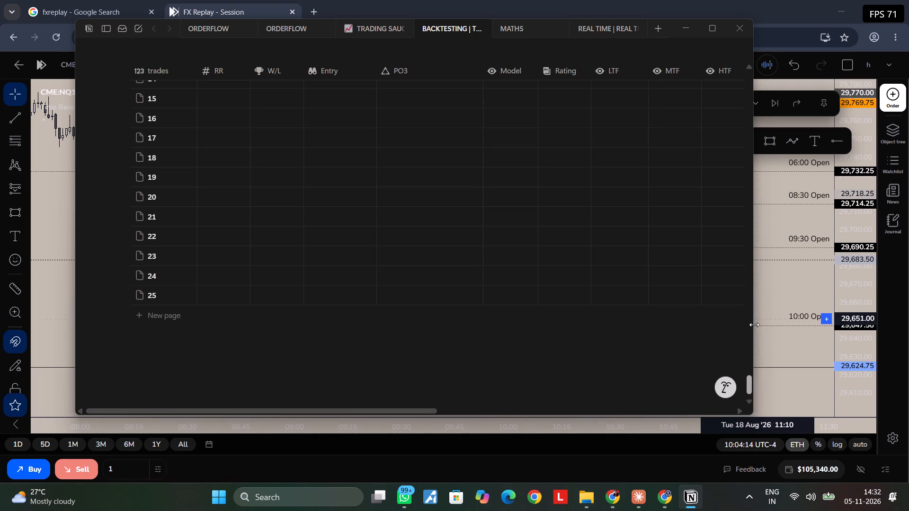
scroll(643, 328, down, 13)
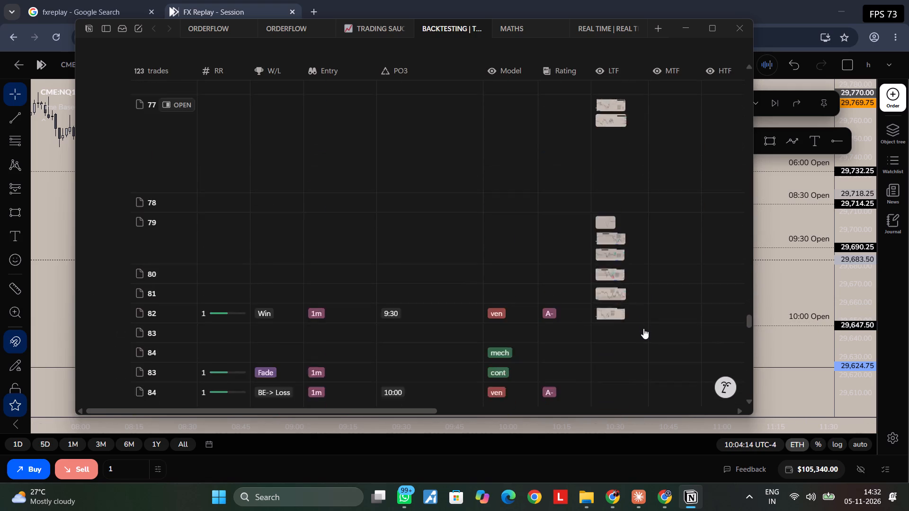
scroll(643, 328, down, 1)
scroll(643, 328, up, 1)
scroll(643, 328, down, 8)
scroll(643, 328, up, 1)
scroll(643, 328, down, 1)
scroll(643, 328, up, 1)
scroll(643, 328, down, 3)
scroll(643, 328, up, 1)
scroll(643, 328, down, 8)
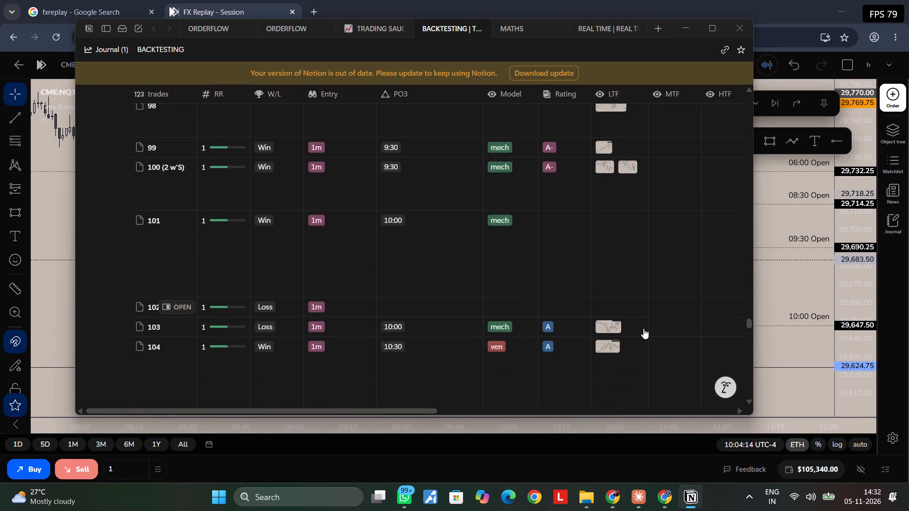
scroll(643, 328, down, 14)
scroll(643, 328, up, 1)
scroll(643, 328, down, 1)
scroll(643, 328, up, 1)
scroll(643, 328, down, 6)
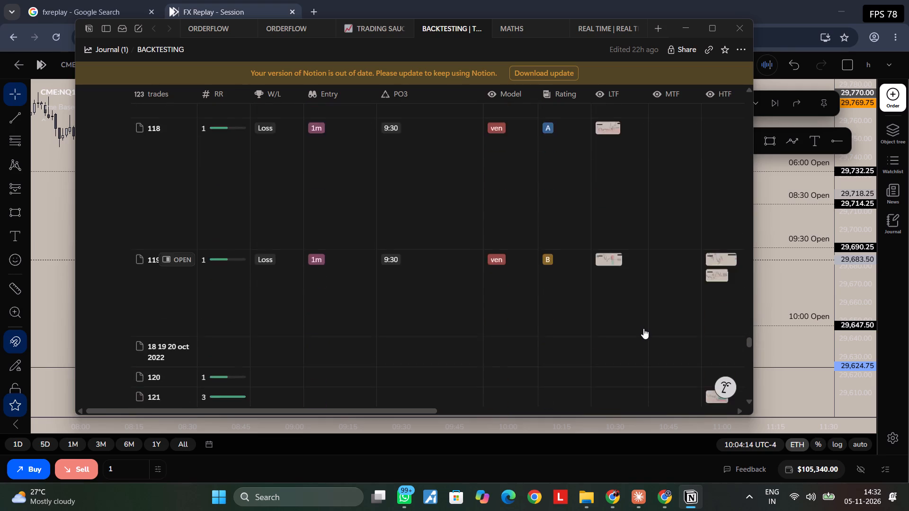
scroll(643, 328, down, 11)
scroll(643, 327, up, 1)
scroll(643, 327, down, 4)
scroll(643, 327, up, 1)
scroll(643, 327, down, 5)
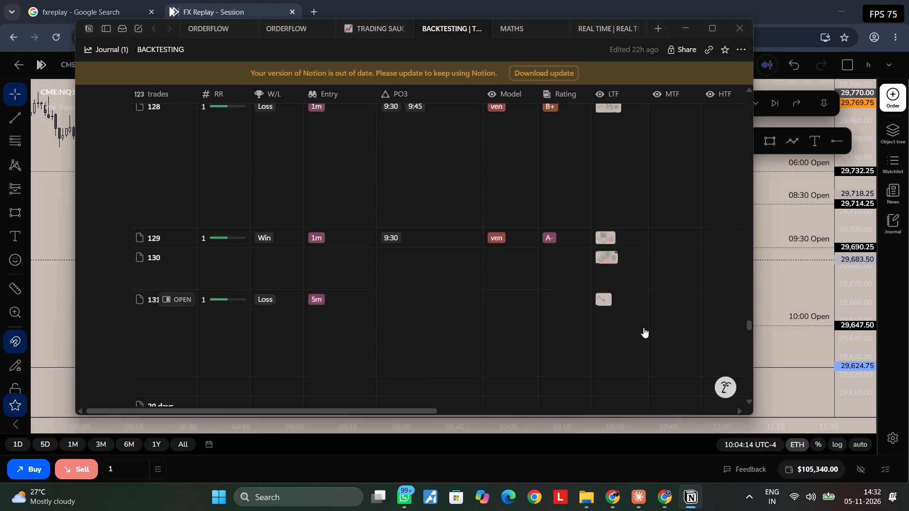
scroll(643, 327, down, 10)
scroll(643, 327, up, 1)
scroll(643, 327, down, 6)
scroll(643, 327, up, 1)
scroll(643, 327, down, 4)
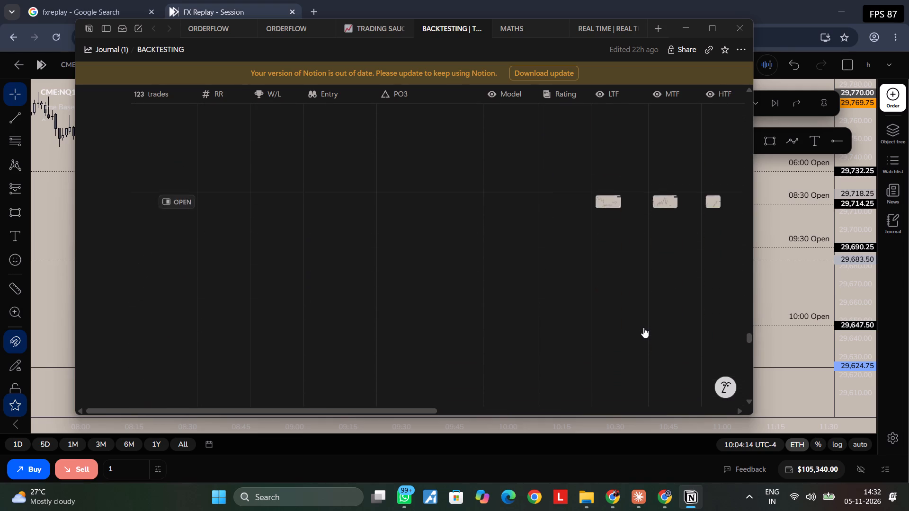
scroll(643, 327, down, 7)
scroll(643, 327, up, 1)
scroll(643, 327, down, 15)
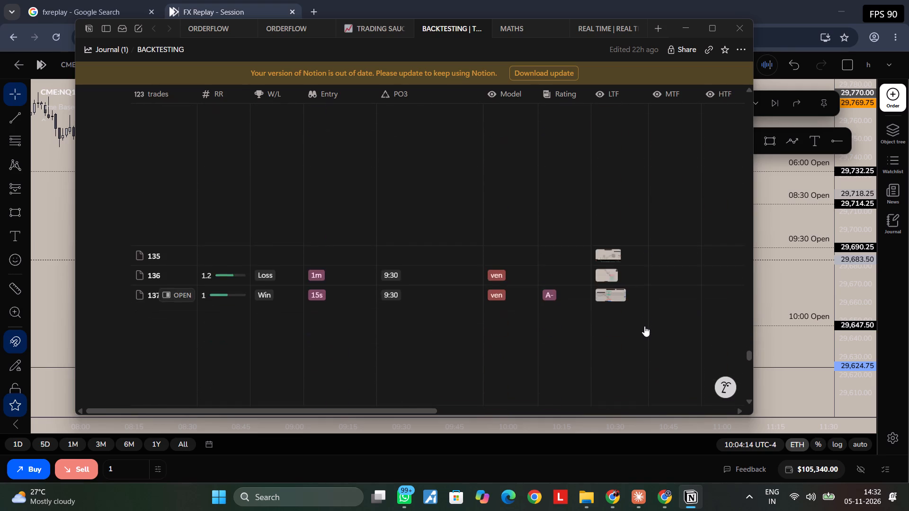
scroll(644, 326, down, 20)
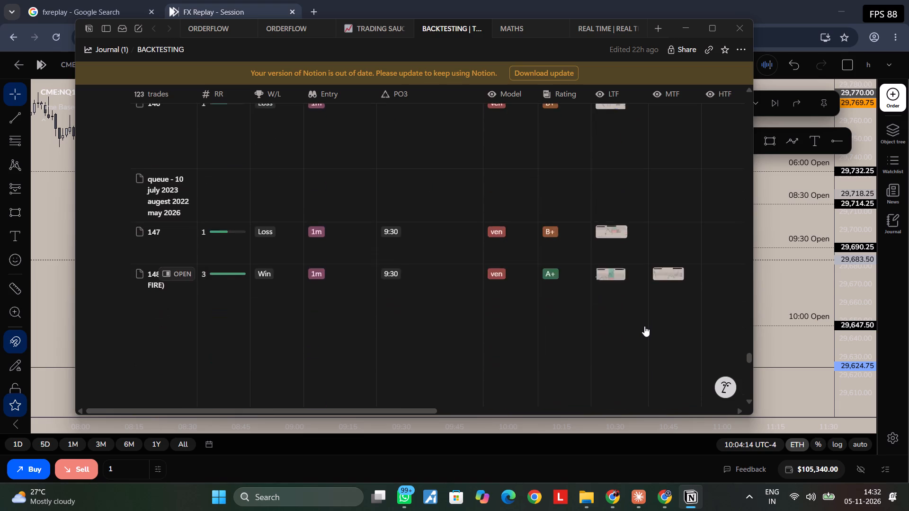
scroll(644, 326, down, 18)
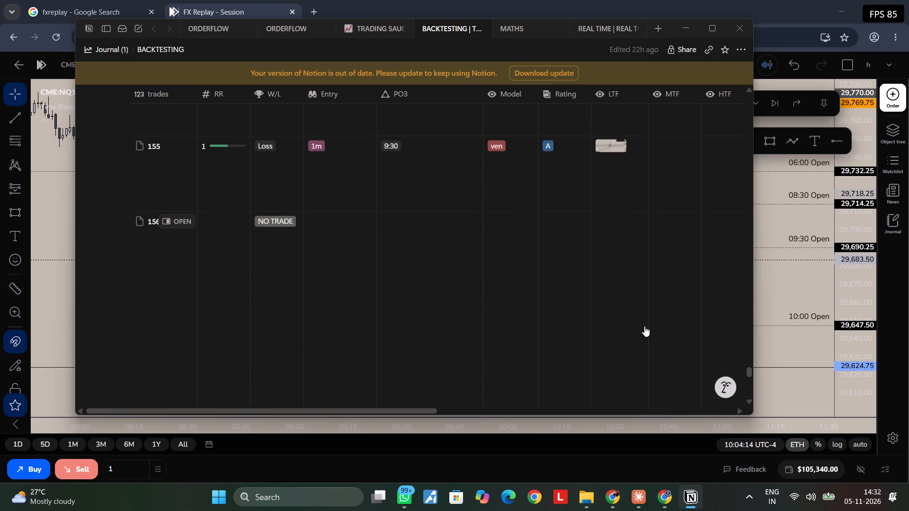
scroll(644, 326, down, 17)
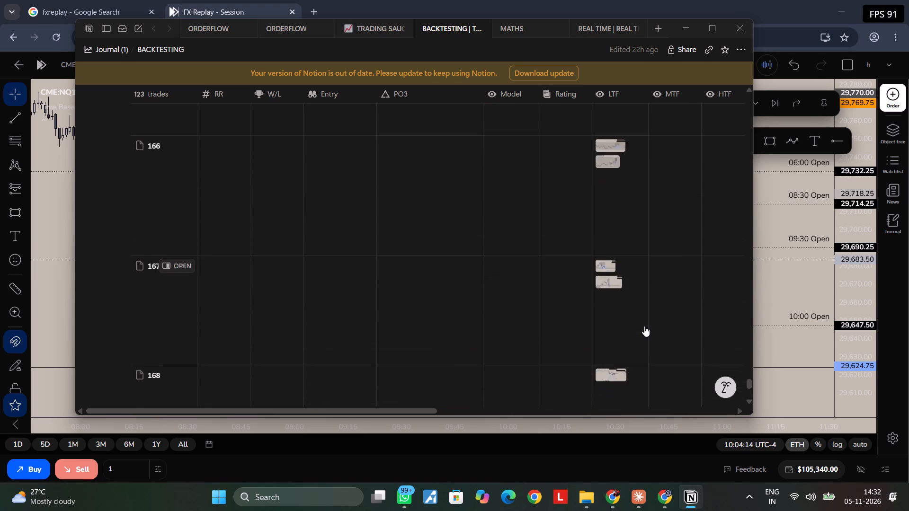
scroll(644, 326, down, 8)
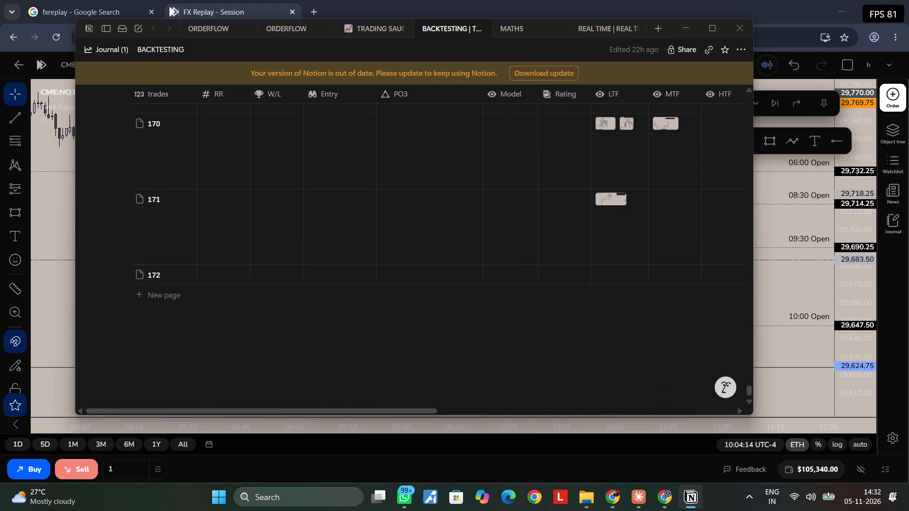
drag(326, 411, 503, 389)
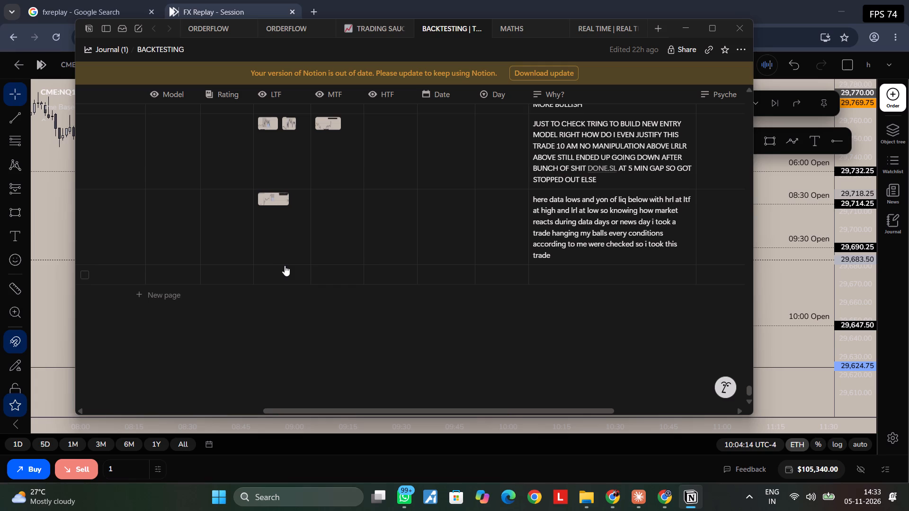
click(285, 265)
key(ctrl+v)
Start the Why? note of entry 172 with "this is where i feel".
click(571, 276)
click(571, 276)
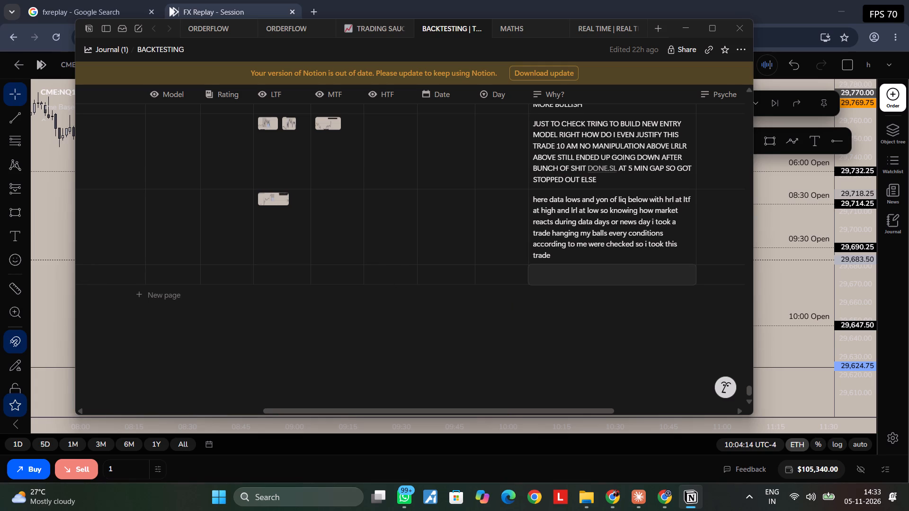
text(tjis is whew)
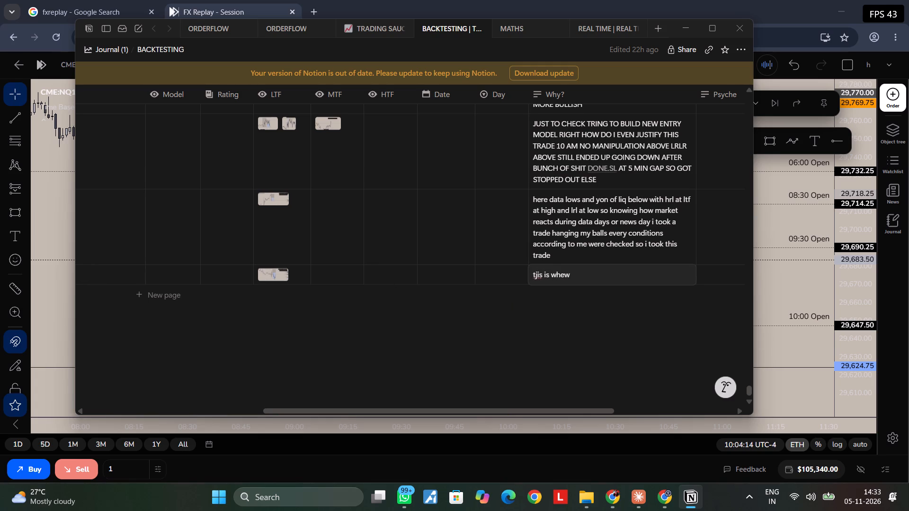
key(BackSpace)
text(re)
key(Left)
key(Left)
key(Left)
key(Left)
key(Left)
key(Left)
key(Left)
key(Left)
key(Left)
key(Left)
key(Left)
key(BackSpace)
key(h)
key(Right)
key(Right)
key(Right)
key(Right)
key(Right)
key(Right)
key(Right)
key(Right)
key(Right)
key(Right)
key(Right)
key(Right)
key(Right)
key(Right)
key(Right)
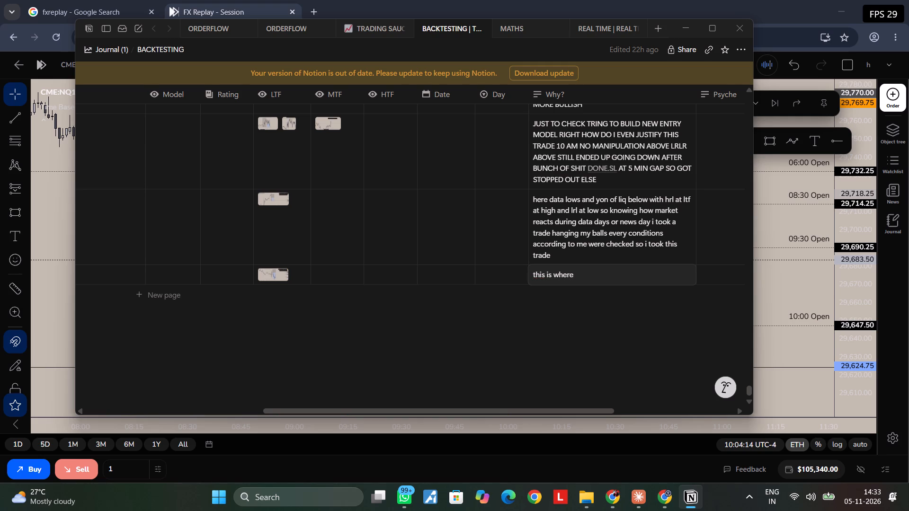
key(space)
text(i feel)
key(space)
Continue the Why? note with "i have improved this is begining of that stage and".
text(i have improved this si)
key(BackSpace)
key(BackSpace)
key(o)
key(BackSpace)
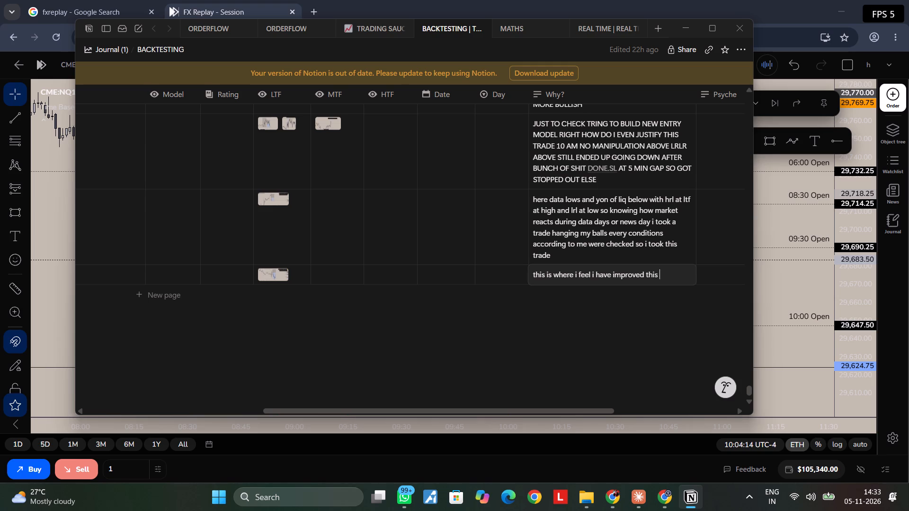
text(is t)
key(BackSpace)
text(brgiing)
key(space)
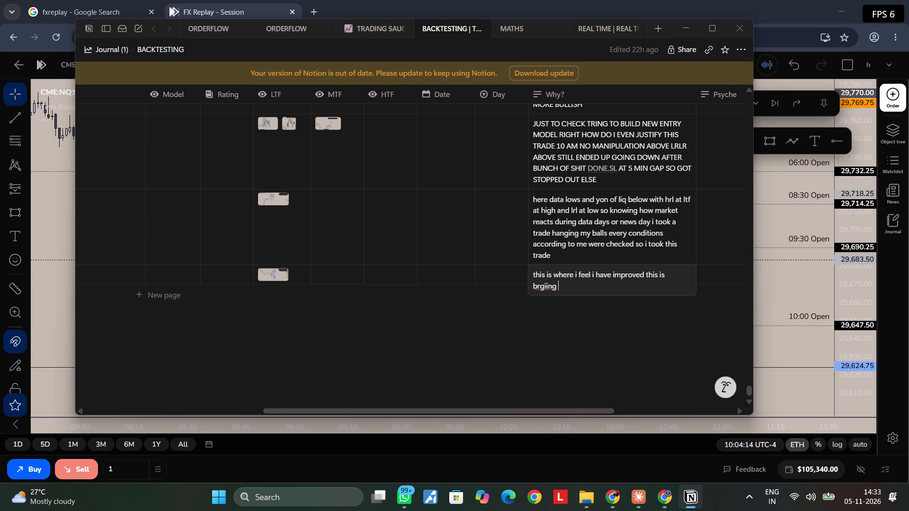
key(BackSpace)
key(BackSpace)
key(BackSpace)
key(BackSpace)
text(ni g o)
key(BackSpace)
key(BackSpace)
key(BackSpace)
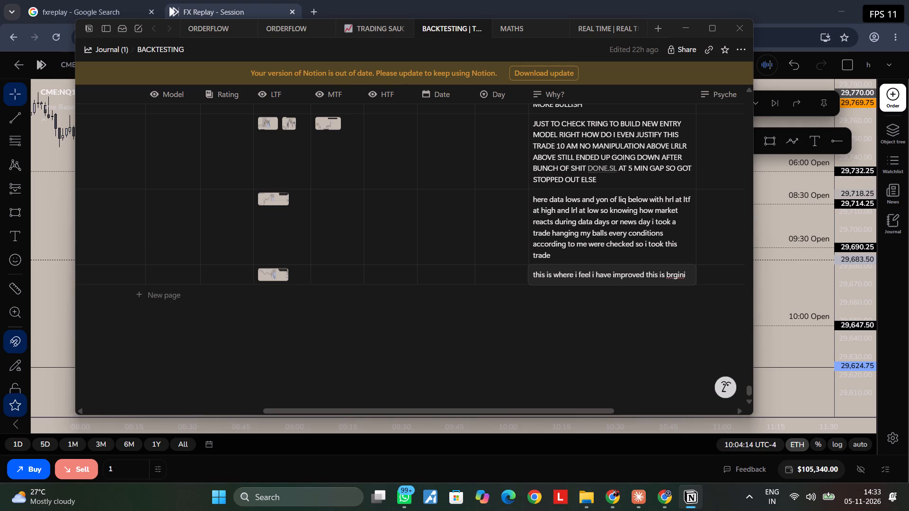
key(BackSpace)
text(g)
key(space)
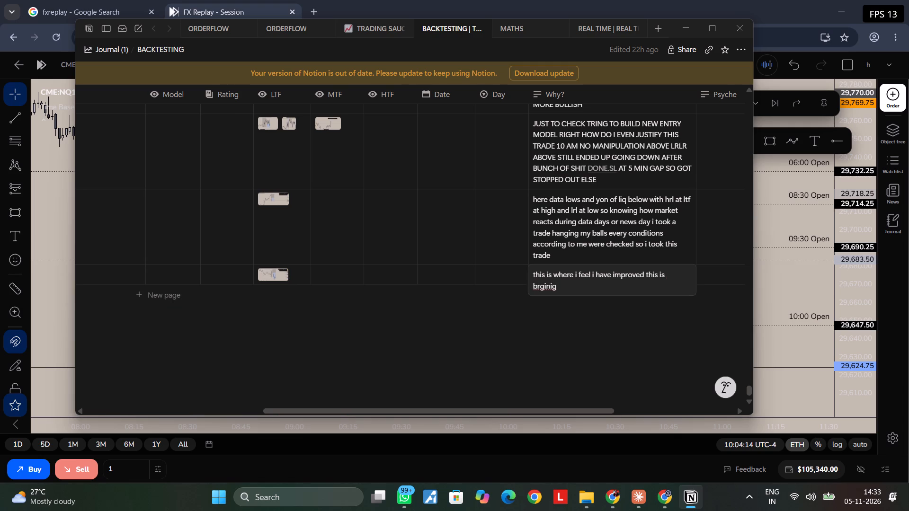
key(BackSpace)
key(BackSpace)
key(BackSpace)
key(BackSpace)
key(BackSpace)
key(BackSpace)
key(BackSpace)
text(egining.)
key(BackSpace)
key(space)
text(of that stage ansd)
key(BackSpace)
key(BackSpace)
text(d)
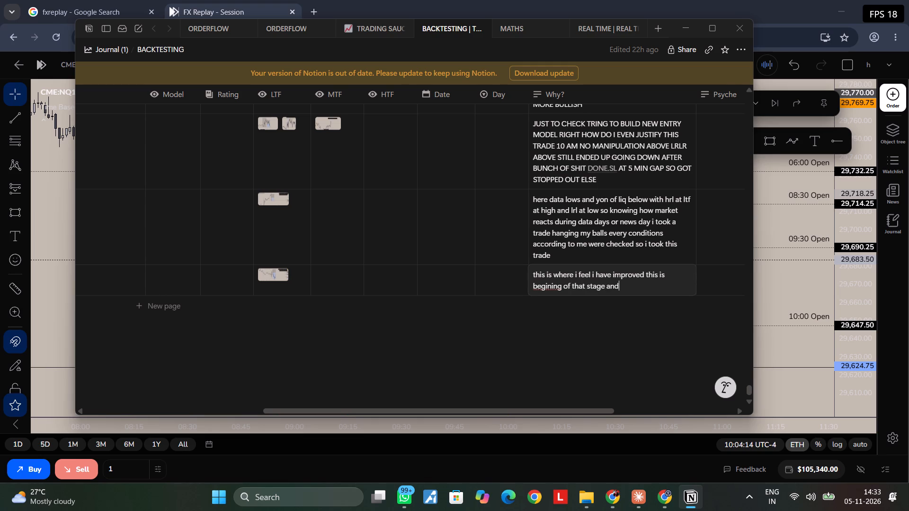
Finish and save the note with "yeah this kind of setup i can understand where price wants to mor=ve now i can capture good moves now.".
key(space)
text(ya)
key(BackSpace)
text(eah this kind of setup)
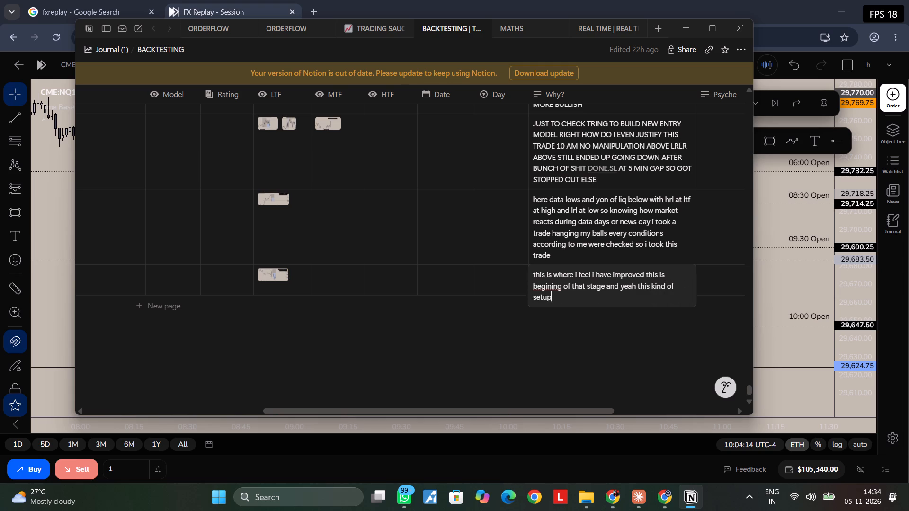
key(space)
text(i)
key(space)
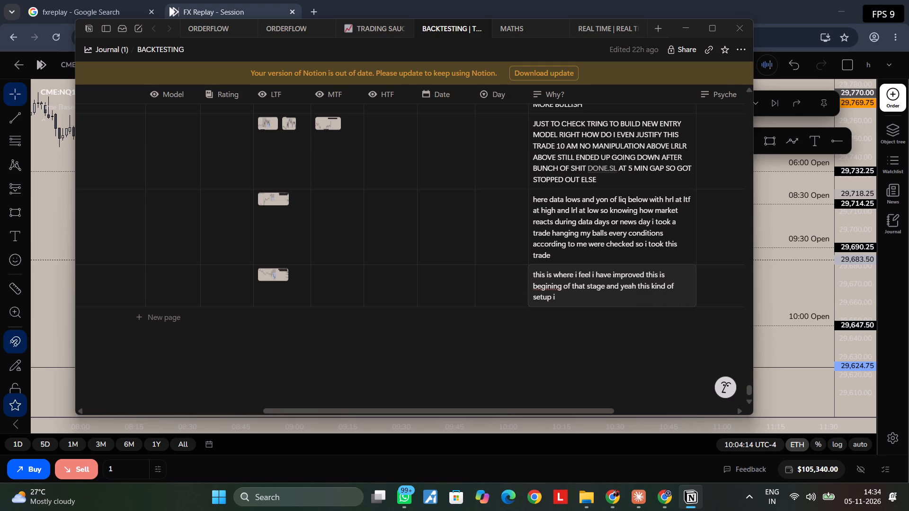
text(can n)
key(BackSpace)
text(undd)
key(BackSpace)
text(erstand where)
key(space)
text(price wants to mor=)
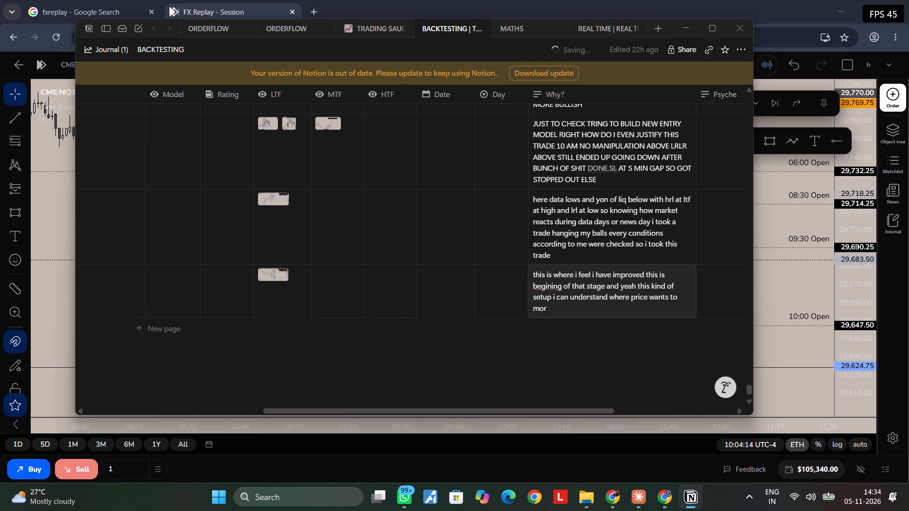
text(ve now i cna)
key(BackSpace)
key(BackSpace)
text(an captu)
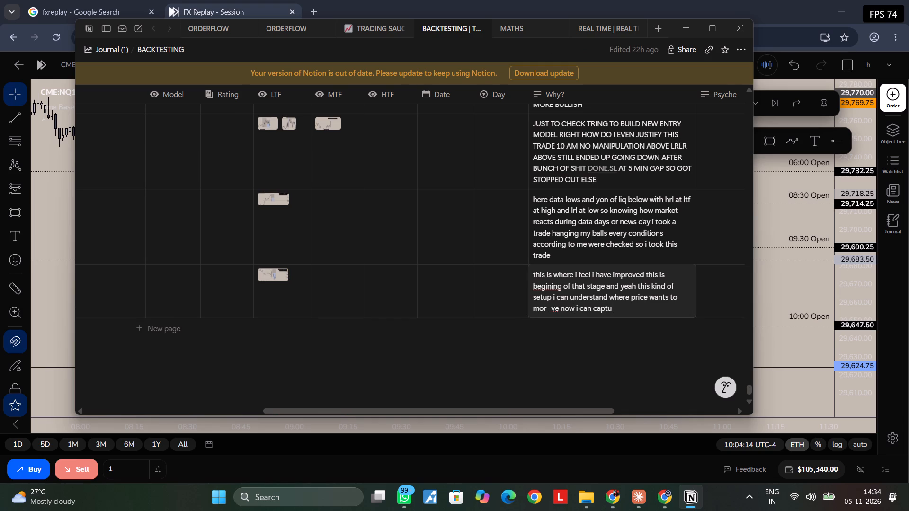
text(re good moves now)
key(period)
key(ctrl+s)
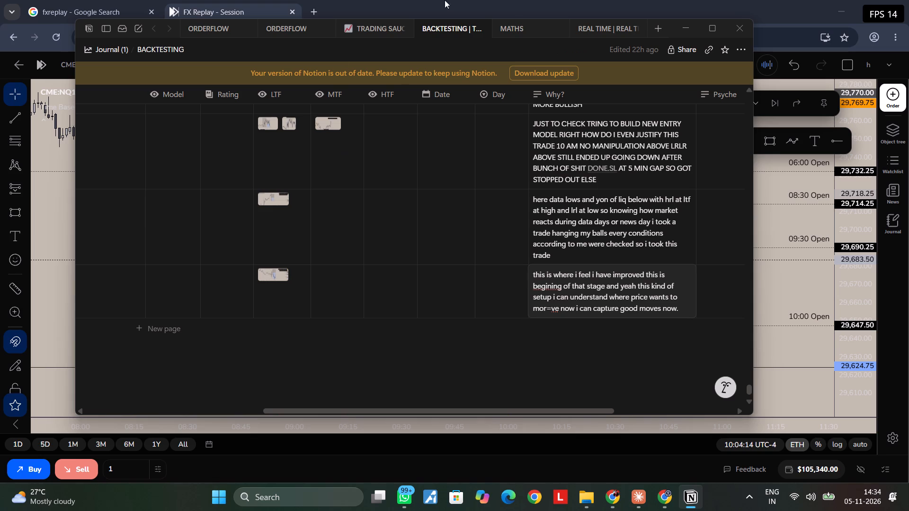
Minimise the Notion window to return to the FX Replay chart.
click(687, 24)
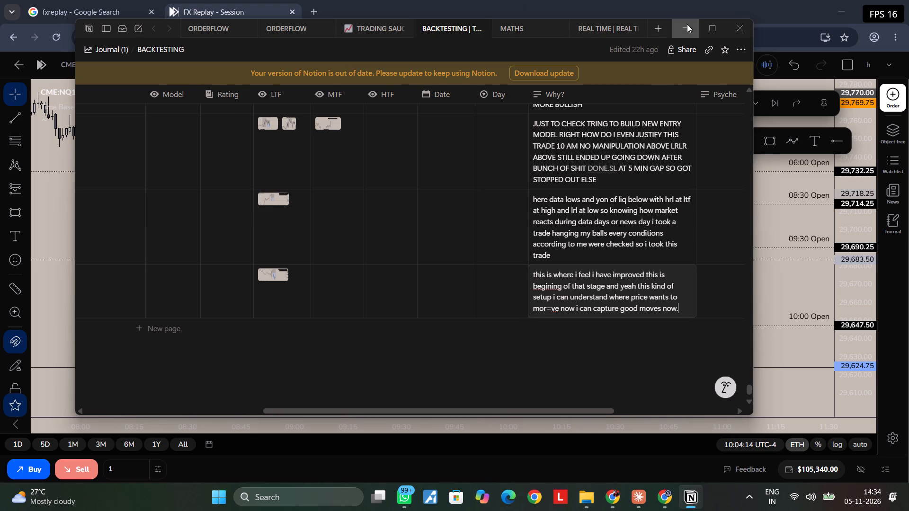